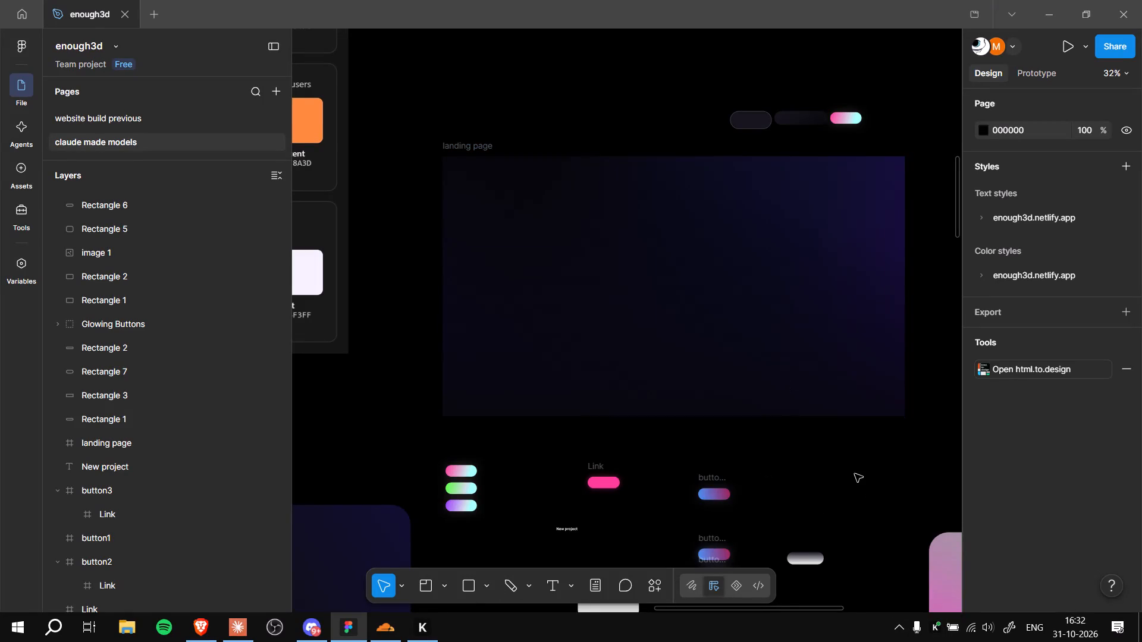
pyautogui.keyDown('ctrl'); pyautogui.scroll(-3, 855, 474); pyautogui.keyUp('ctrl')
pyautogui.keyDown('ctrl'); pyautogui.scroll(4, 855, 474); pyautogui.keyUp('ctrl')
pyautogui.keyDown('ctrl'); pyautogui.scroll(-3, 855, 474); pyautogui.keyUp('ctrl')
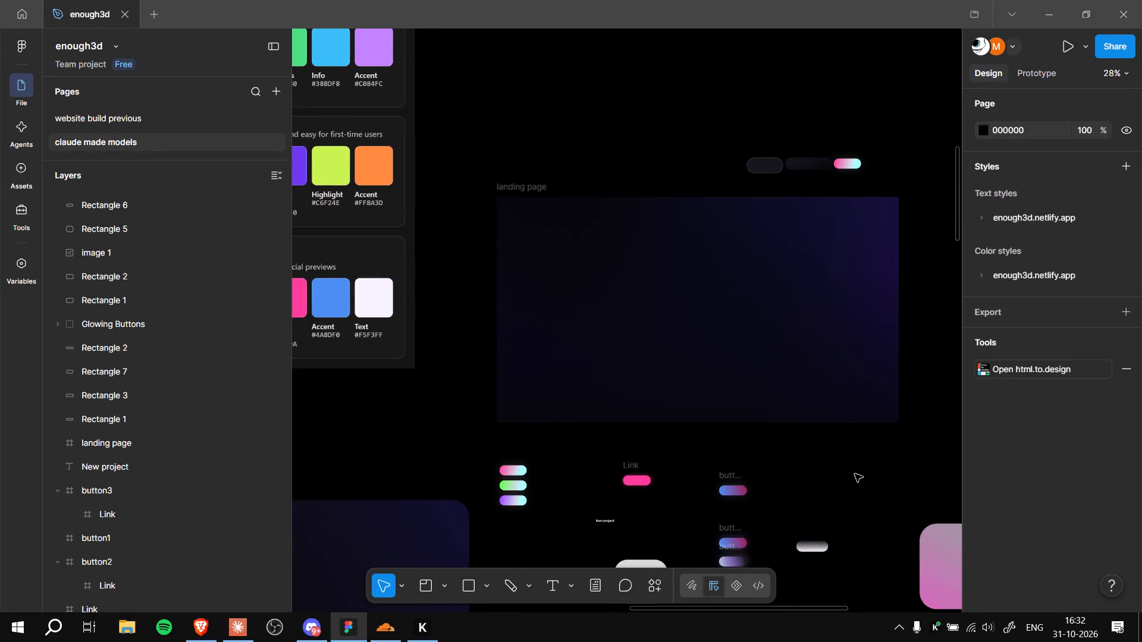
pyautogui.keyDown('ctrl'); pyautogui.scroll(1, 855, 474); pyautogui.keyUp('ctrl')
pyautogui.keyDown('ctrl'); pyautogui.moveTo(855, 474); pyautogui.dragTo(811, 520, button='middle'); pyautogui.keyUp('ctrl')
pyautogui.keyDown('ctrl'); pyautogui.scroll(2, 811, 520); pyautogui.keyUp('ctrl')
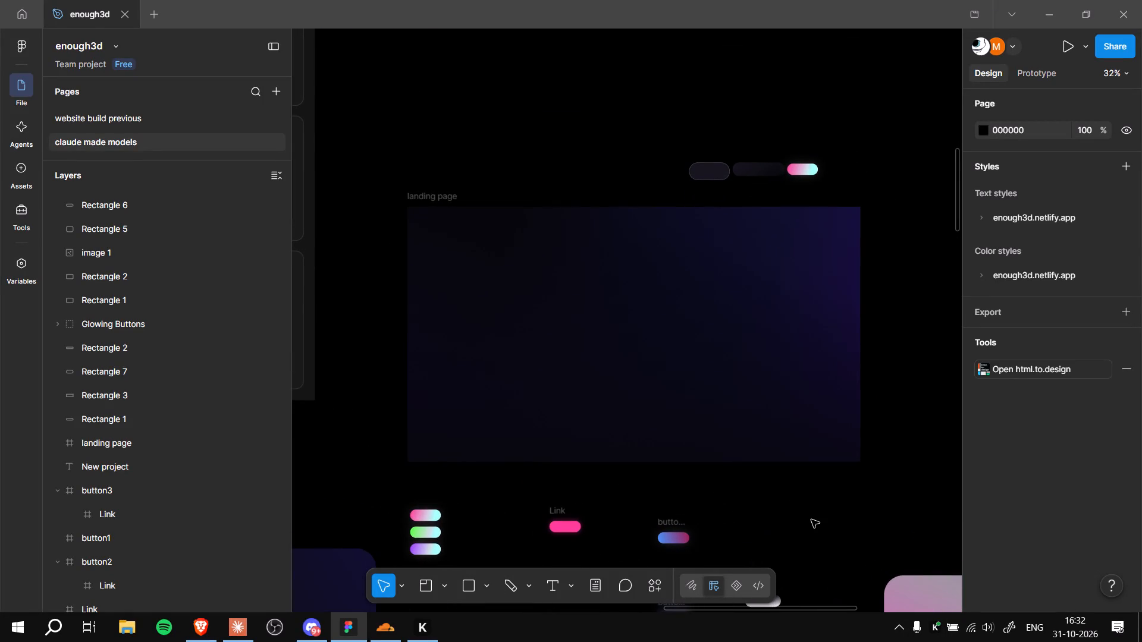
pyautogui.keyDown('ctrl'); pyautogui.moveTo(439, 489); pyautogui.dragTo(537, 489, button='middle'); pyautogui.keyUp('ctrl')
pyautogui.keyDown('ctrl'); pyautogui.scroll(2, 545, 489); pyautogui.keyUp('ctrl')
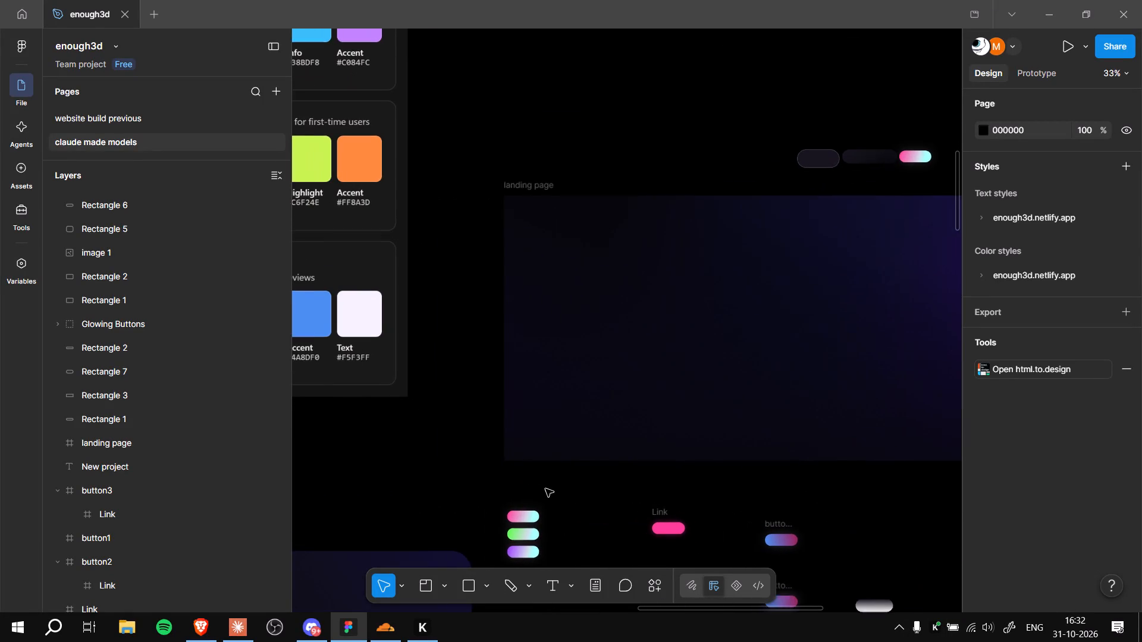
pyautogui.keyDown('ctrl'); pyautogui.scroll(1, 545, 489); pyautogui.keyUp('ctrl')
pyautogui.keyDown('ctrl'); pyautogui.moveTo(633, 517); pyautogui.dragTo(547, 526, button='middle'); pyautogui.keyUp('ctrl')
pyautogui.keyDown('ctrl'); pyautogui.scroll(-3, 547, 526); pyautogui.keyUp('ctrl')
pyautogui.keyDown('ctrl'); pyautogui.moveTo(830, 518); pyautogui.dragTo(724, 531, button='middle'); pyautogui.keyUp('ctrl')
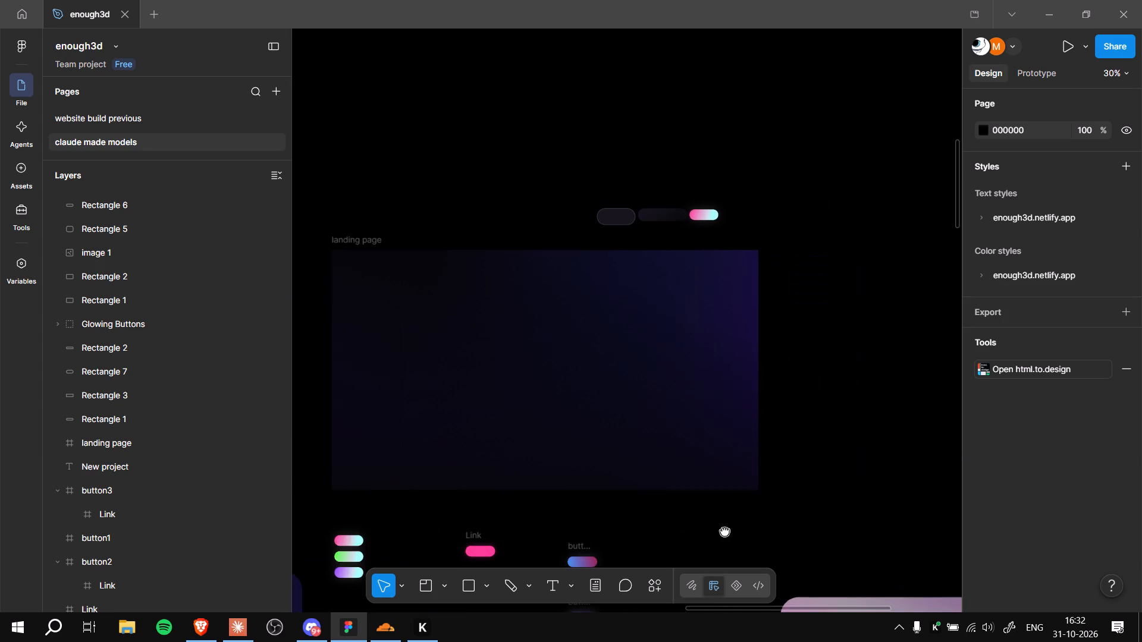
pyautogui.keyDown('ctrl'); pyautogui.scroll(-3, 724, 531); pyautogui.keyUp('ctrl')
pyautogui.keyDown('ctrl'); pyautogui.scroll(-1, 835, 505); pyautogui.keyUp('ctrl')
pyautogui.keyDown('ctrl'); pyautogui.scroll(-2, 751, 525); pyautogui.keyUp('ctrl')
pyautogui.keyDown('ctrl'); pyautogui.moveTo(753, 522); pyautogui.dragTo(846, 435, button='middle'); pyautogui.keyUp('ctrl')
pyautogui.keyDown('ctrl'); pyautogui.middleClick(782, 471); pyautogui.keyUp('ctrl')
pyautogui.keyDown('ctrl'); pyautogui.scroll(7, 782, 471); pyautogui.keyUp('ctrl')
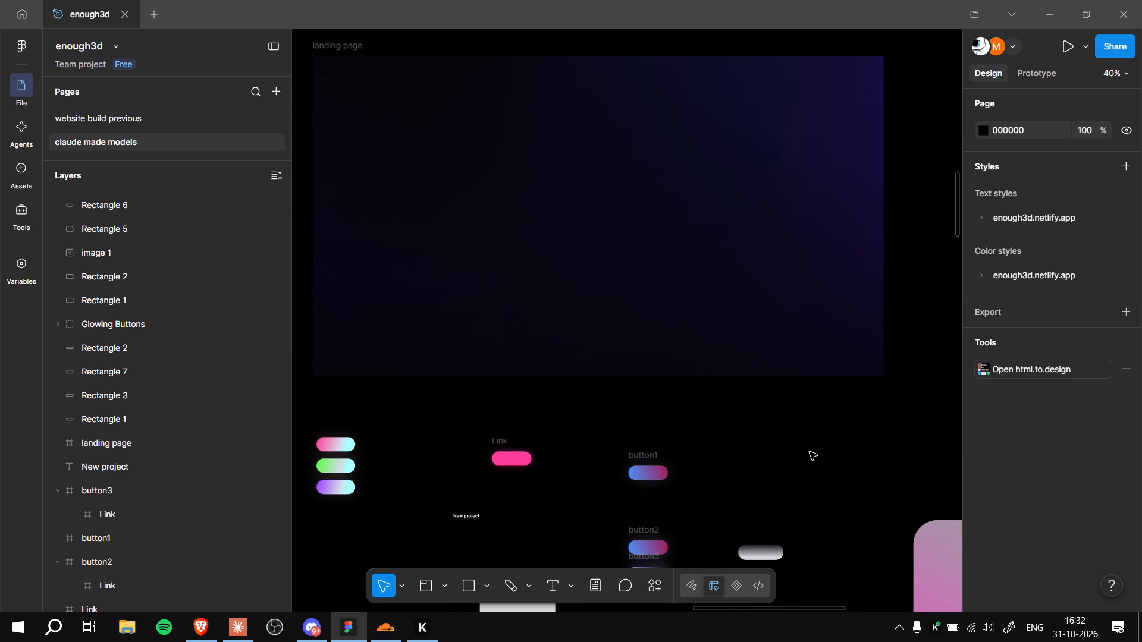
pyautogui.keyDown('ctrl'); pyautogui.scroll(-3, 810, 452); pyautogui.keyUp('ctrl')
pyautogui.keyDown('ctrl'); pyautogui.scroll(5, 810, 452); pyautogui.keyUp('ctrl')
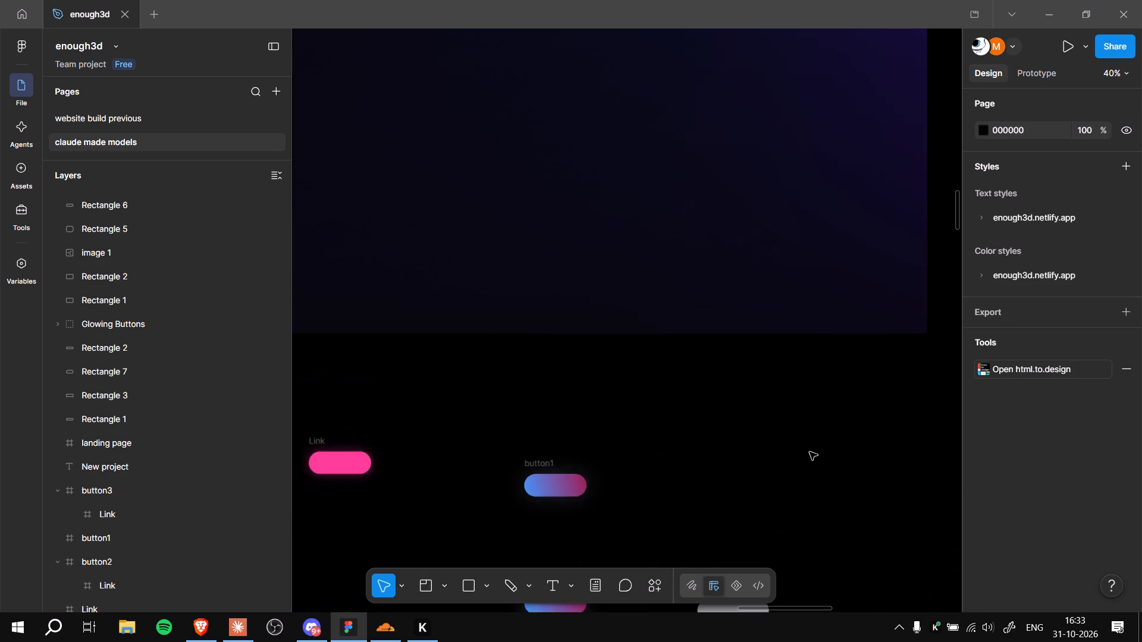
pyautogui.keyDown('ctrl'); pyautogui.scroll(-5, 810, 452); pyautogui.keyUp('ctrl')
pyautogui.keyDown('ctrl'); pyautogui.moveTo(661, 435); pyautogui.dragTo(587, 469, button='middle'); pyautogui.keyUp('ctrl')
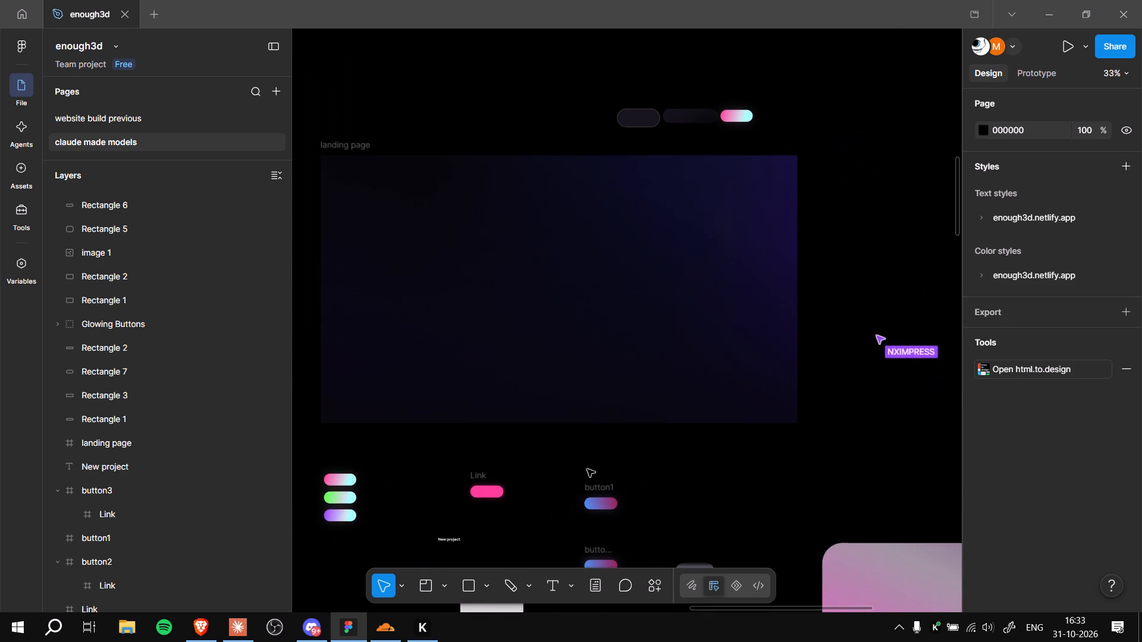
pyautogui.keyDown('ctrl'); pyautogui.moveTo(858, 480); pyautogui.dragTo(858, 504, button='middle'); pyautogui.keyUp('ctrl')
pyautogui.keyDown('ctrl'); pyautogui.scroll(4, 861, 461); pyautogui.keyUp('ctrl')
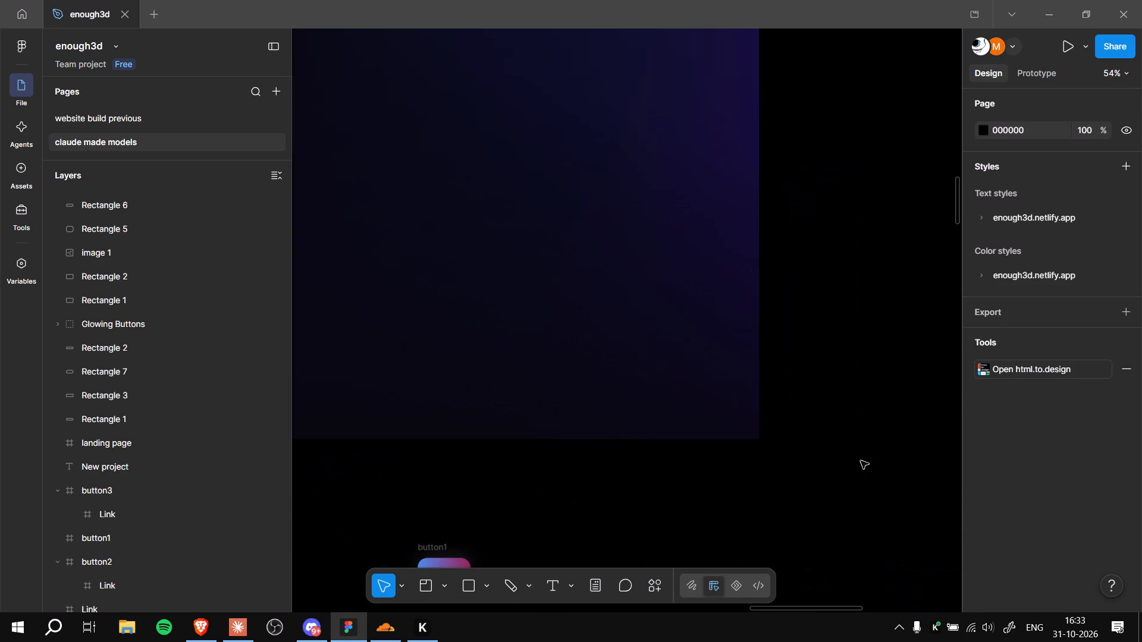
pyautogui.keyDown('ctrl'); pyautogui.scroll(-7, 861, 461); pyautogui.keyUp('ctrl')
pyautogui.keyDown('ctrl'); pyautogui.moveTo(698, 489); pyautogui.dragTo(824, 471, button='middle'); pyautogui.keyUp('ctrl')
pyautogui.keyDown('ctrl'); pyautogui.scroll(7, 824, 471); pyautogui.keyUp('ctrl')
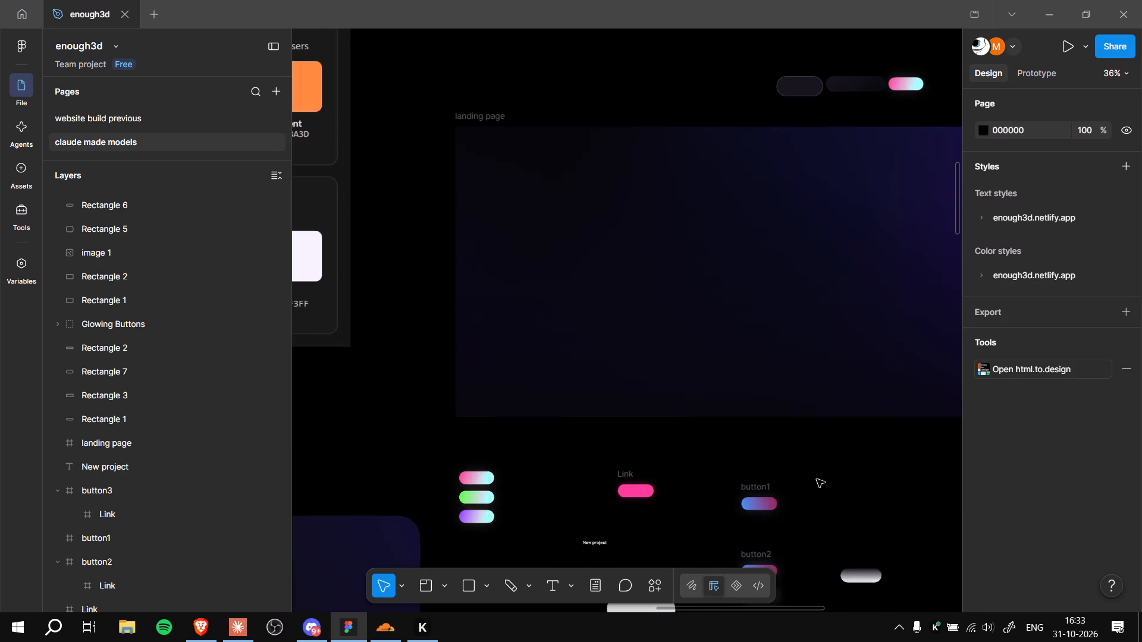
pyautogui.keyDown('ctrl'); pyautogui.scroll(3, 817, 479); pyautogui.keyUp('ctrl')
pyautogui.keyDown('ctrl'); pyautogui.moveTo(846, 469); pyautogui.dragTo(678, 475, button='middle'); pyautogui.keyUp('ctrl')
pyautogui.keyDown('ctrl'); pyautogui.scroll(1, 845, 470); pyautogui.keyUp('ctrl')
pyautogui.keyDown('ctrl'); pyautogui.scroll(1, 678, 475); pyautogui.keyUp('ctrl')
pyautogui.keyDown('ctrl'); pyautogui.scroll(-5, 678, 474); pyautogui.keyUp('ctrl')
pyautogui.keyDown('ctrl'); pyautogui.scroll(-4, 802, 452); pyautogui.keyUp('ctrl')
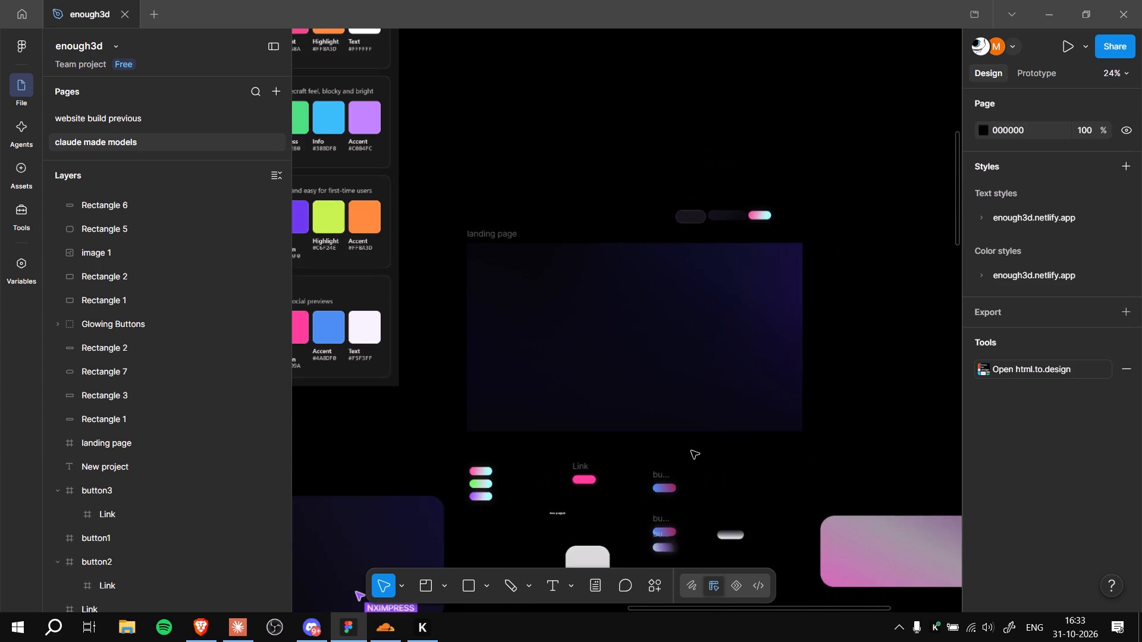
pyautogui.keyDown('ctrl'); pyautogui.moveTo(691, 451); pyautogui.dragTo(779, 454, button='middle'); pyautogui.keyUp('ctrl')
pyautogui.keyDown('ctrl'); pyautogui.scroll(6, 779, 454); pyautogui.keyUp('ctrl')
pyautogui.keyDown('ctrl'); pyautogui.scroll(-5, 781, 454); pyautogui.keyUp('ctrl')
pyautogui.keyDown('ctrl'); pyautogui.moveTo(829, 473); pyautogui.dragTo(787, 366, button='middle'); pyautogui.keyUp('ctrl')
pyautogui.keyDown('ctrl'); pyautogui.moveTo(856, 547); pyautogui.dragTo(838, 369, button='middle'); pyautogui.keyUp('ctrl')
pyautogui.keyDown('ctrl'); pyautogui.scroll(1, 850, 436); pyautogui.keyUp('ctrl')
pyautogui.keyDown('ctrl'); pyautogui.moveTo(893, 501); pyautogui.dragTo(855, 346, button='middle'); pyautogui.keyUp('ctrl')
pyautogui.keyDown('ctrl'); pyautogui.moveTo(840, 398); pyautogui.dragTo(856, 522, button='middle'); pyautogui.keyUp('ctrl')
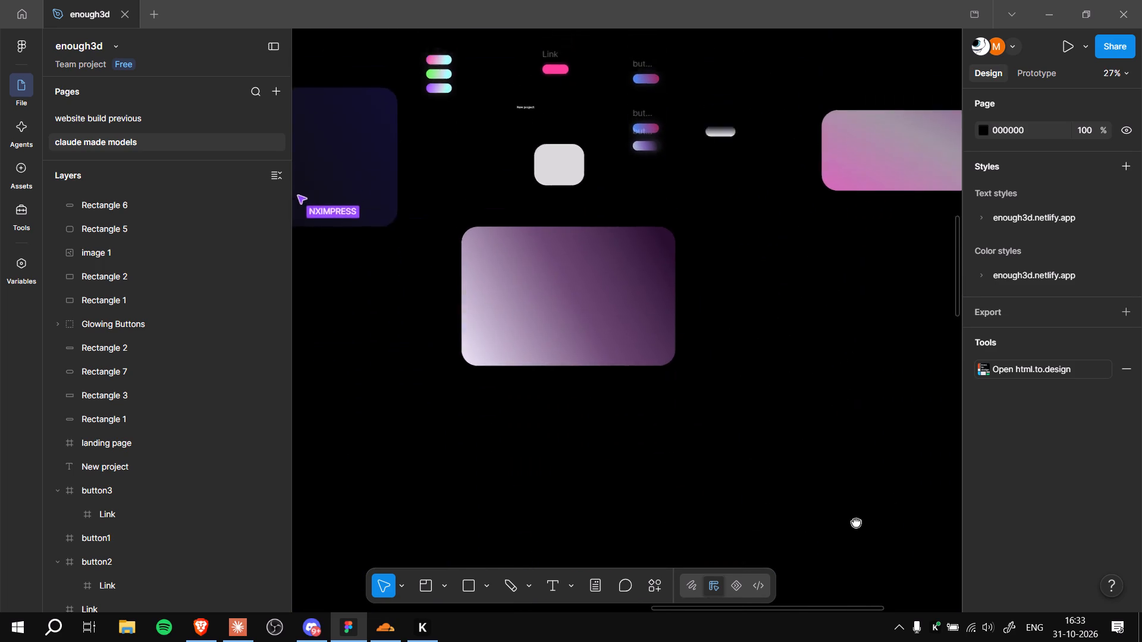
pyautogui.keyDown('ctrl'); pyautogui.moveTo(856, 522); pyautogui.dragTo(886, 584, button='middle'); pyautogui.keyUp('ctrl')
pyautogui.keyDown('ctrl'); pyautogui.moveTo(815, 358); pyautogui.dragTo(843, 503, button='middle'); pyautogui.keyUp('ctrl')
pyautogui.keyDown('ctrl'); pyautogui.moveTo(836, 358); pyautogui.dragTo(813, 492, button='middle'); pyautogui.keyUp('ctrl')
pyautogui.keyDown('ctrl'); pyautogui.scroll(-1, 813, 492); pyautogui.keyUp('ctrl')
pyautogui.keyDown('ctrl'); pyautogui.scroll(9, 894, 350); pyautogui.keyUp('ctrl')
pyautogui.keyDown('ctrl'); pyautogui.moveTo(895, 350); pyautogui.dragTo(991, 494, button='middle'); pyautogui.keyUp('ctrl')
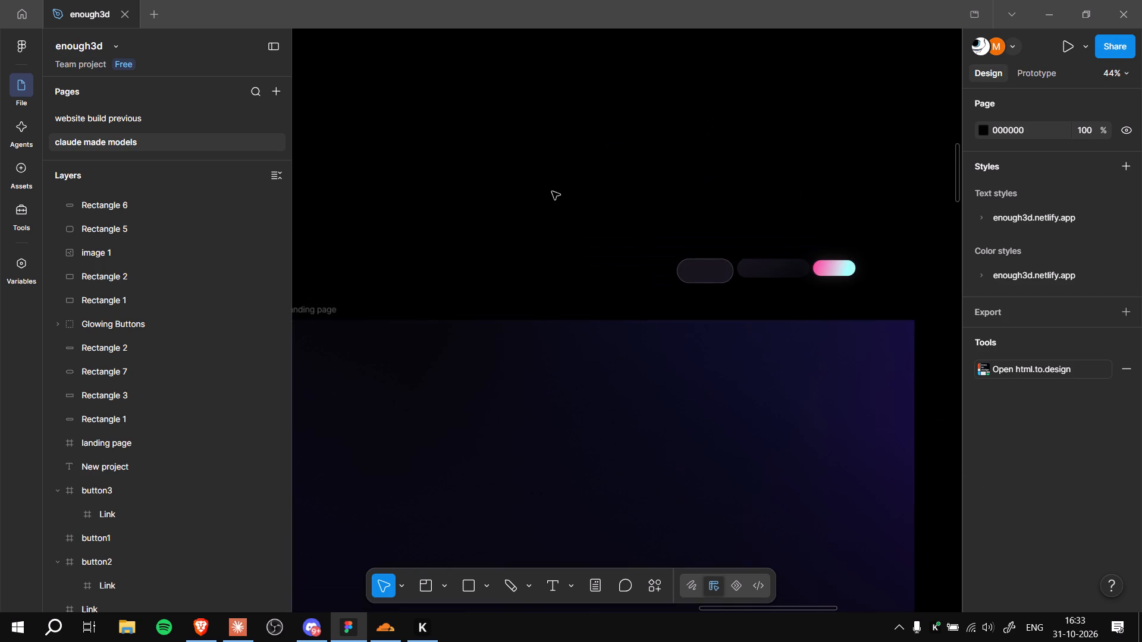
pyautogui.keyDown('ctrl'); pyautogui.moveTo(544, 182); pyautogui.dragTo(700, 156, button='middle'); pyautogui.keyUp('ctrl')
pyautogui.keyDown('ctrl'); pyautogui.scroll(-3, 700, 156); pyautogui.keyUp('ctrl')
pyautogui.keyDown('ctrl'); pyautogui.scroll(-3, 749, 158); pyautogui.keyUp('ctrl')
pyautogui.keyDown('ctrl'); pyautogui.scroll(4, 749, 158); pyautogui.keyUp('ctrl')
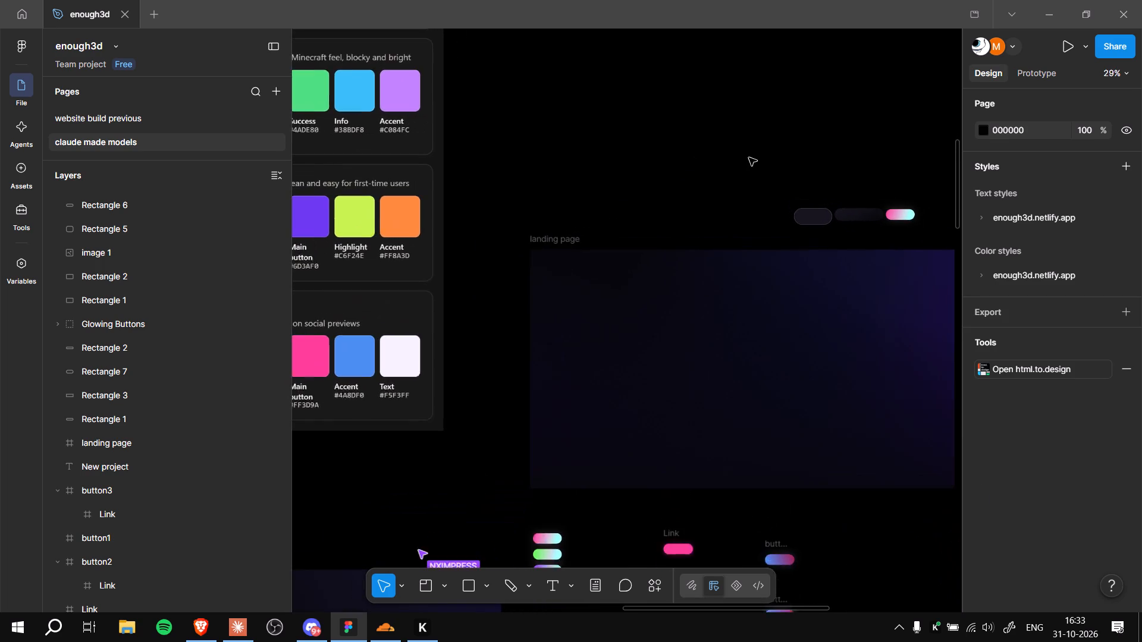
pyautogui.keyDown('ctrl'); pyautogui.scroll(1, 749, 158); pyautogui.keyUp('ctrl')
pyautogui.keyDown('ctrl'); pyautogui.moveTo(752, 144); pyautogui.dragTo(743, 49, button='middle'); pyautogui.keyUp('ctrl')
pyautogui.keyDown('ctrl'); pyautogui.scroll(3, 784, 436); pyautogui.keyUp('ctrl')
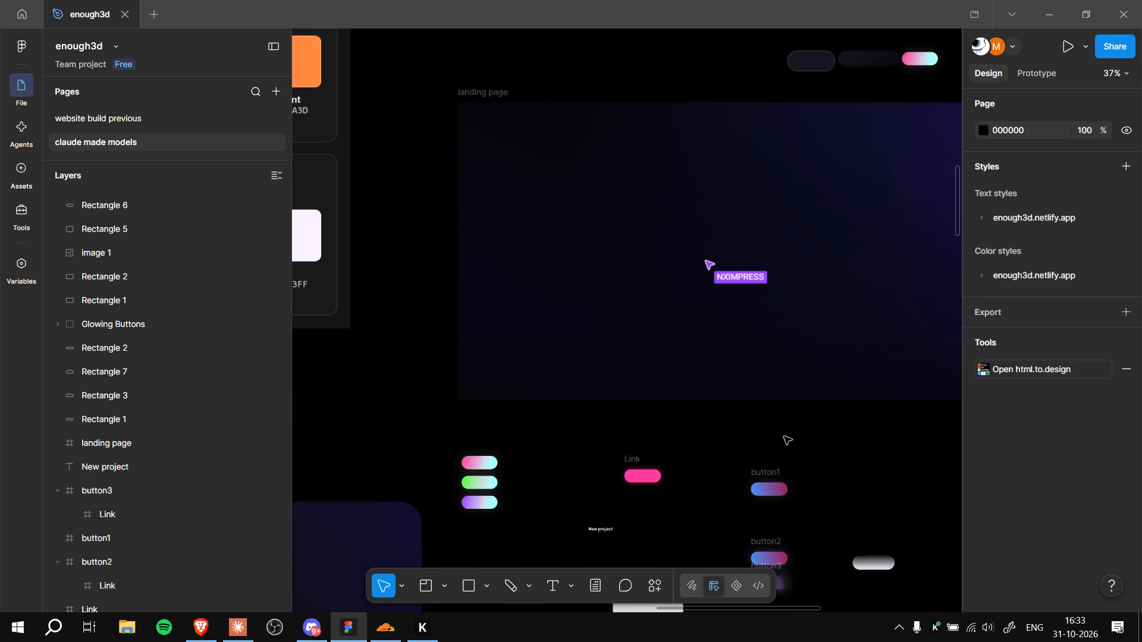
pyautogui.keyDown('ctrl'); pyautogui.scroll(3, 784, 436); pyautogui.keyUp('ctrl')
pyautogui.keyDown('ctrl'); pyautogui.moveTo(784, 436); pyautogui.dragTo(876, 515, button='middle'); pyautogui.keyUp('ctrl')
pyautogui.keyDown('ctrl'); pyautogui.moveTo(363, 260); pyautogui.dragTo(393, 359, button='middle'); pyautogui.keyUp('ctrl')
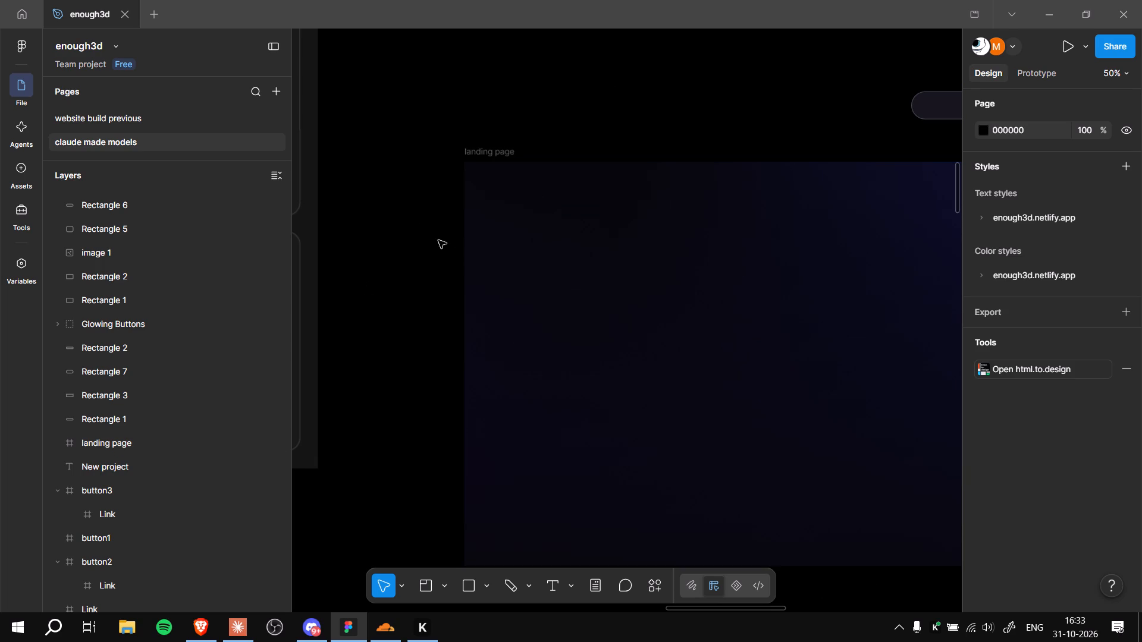
# Examine the pink-to-cyan gradient bar along the landing page frame's upper edge while the collaborator reshapes it.
pyautogui.scroll(-5, 418, 301)
pyautogui.keyDown('ctrl'); pyautogui.scroll(-4, 418, 301); pyautogui.keyUp('ctrl')
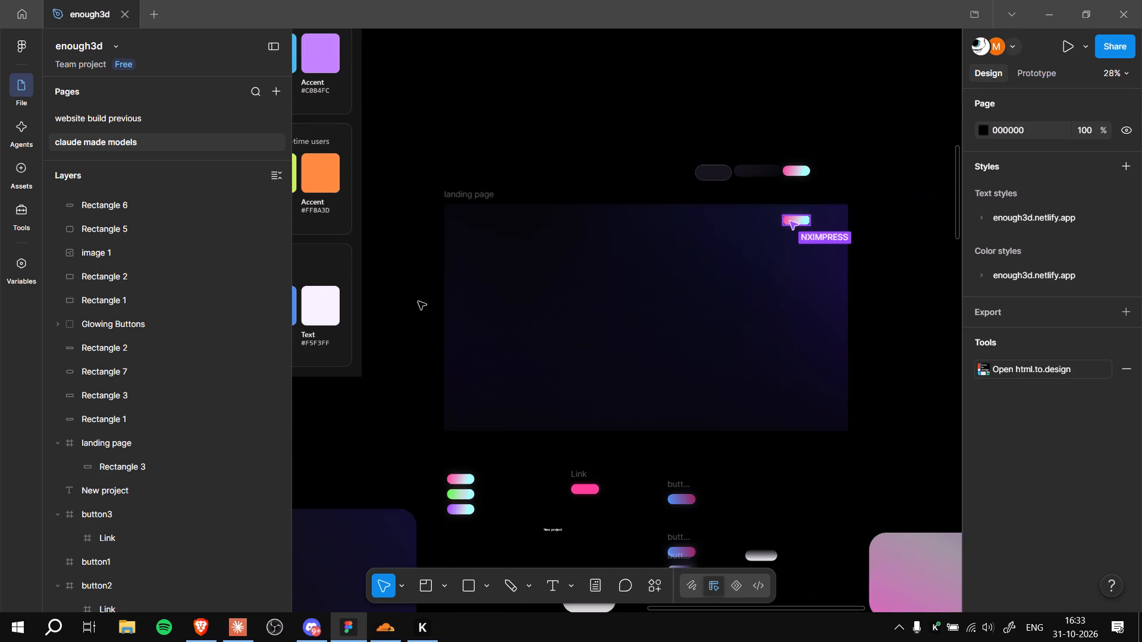
pyautogui.keyDown('ctrl'); pyautogui.scroll(2, 867, 221); pyautogui.keyUp('ctrl')
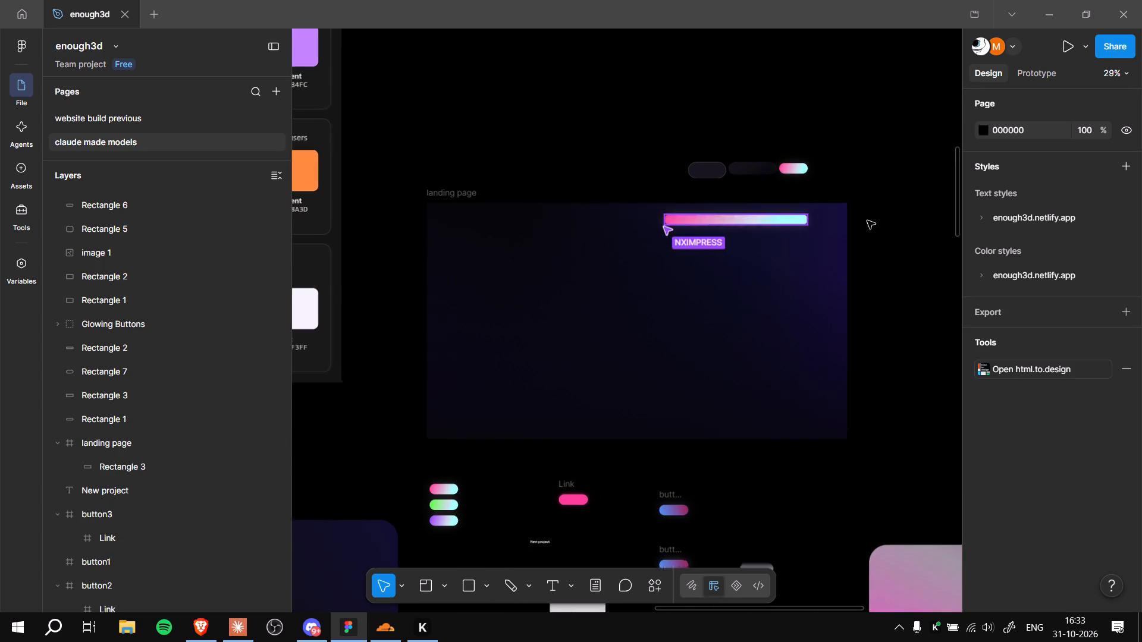
pyautogui.keyDown('ctrl'); pyautogui.scroll(5, 867, 221); pyautogui.keyUp('ctrl')
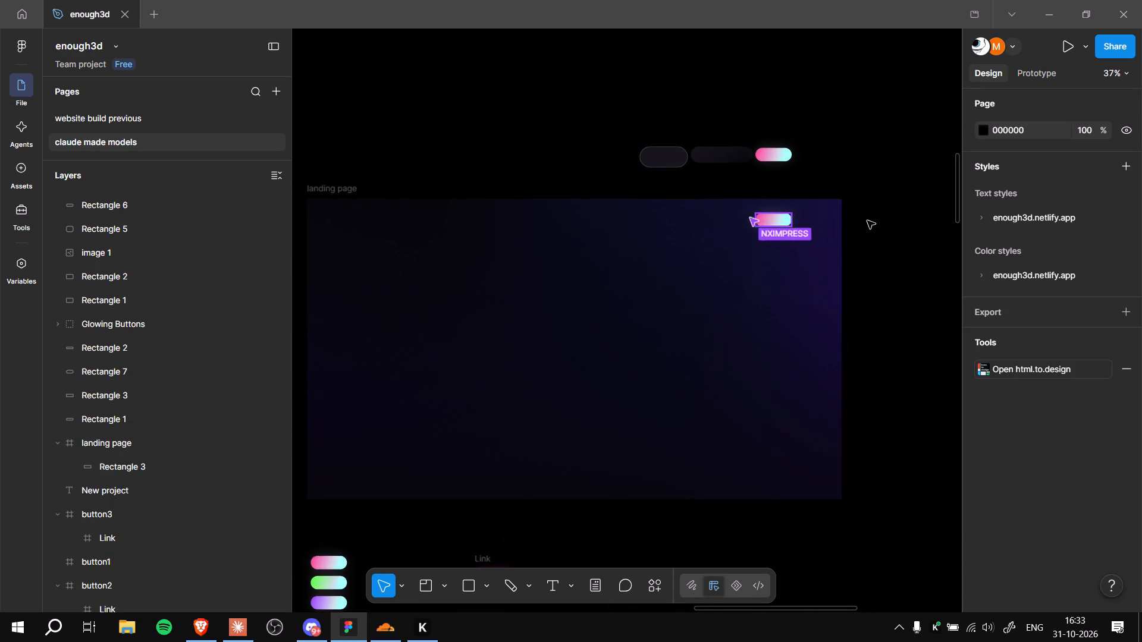
pyautogui.keyDown('ctrl'); pyautogui.scroll(3, 867, 221); pyautogui.keyUp('ctrl')
pyautogui.keyDown('ctrl'); pyautogui.scroll(-7, 867, 221); pyautogui.keyUp('ctrl')
pyautogui.keyDown('ctrl'); pyautogui.scroll(4, 842, 367); pyautogui.keyUp('ctrl')
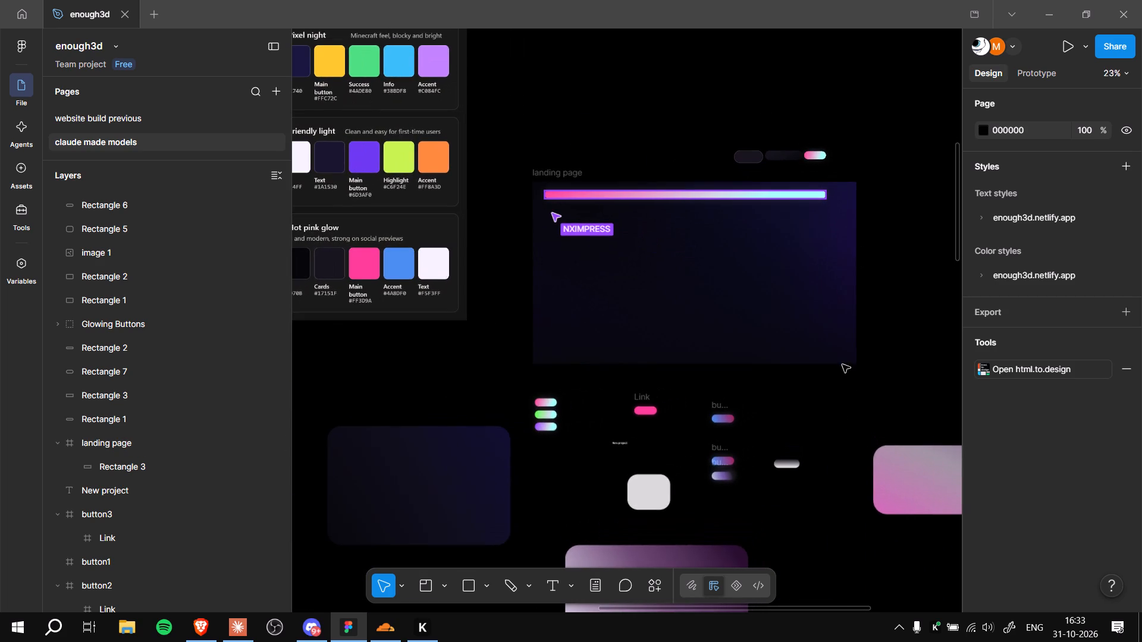
pyautogui.keyDown('ctrl'); pyautogui.scroll(4, 889, 238); pyautogui.keyUp('ctrl')
pyautogui.keyDown('ctrl'); pyautogui.moveTo(902, 188); pyautogui.dragTo(912, 316, button='middle'); pyautogui.keyUp('ctrl')
pyautogui.keyDown('ctrl'); pyautogui.scroll(1, 912, 316); pyautogui.keyUp('ctrl')
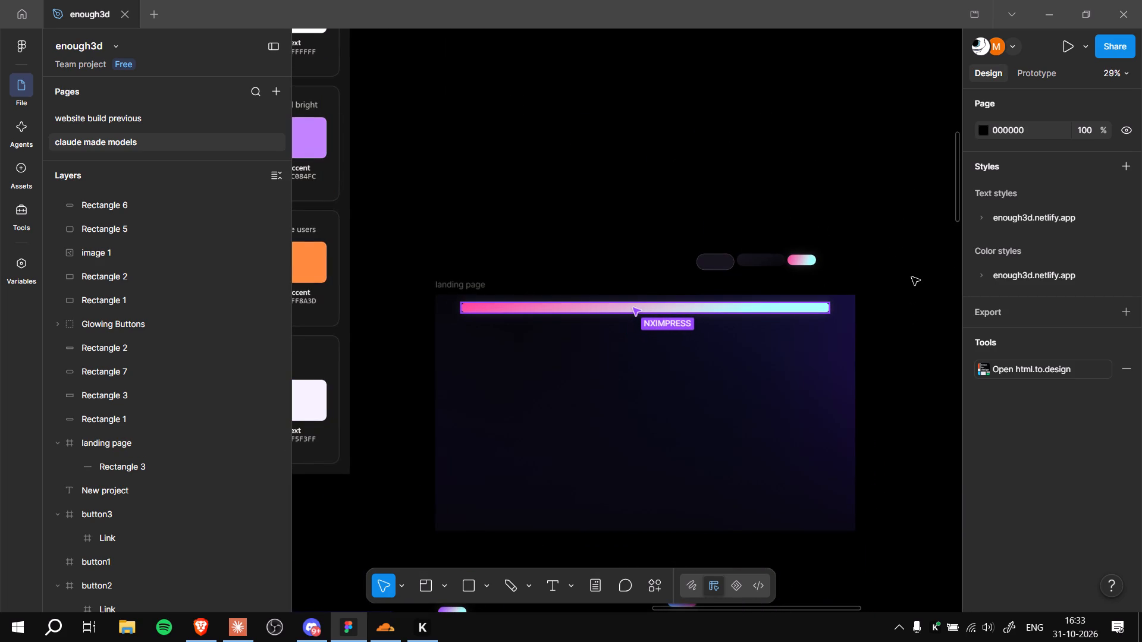
pyautogui.keyDown('ctrl'); pyautogui.scroll(8, 539, 231); pyautogui.keyUp('ctrl')
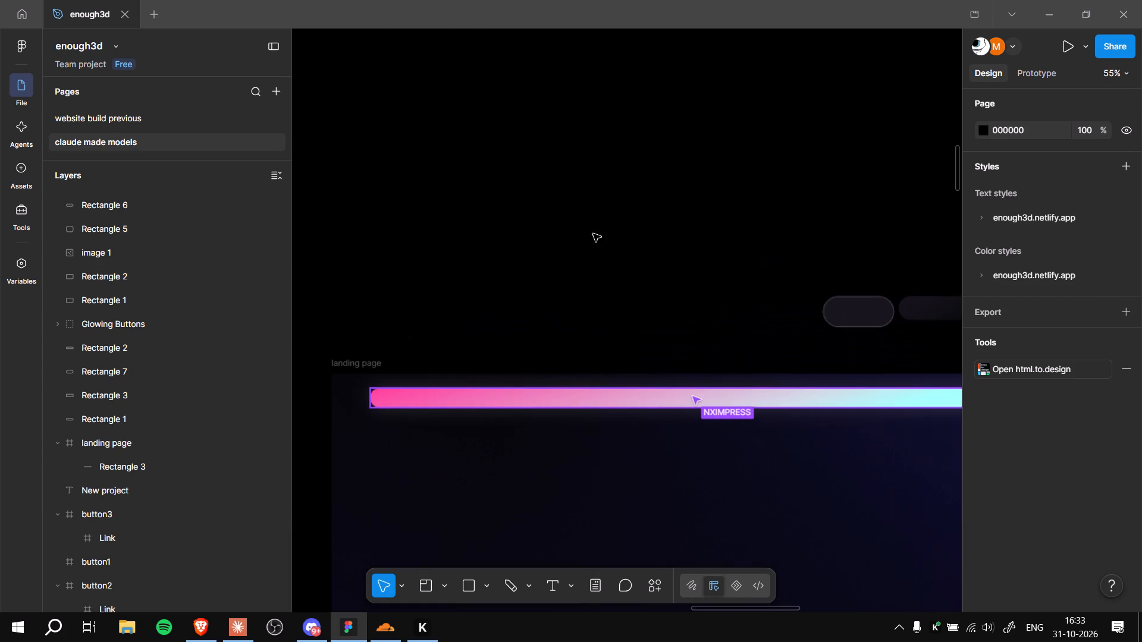
pyautogui.keyDown('ctrl'); pyautogui.moveTo(611, 255); pyautogui.dragTo(607, 136, button='middle'); pyautogui.keyUp('ctrl')
pyautogui.keyDown('ctrl'); pyautogui.scroll(1, 611, 255); pyautogui.keyUp('ctrl')
pyautogui.keyDown('ctrl'); pyautogui.scroll(-2, 677, 159); pyautogui.keyUp('ctrl')
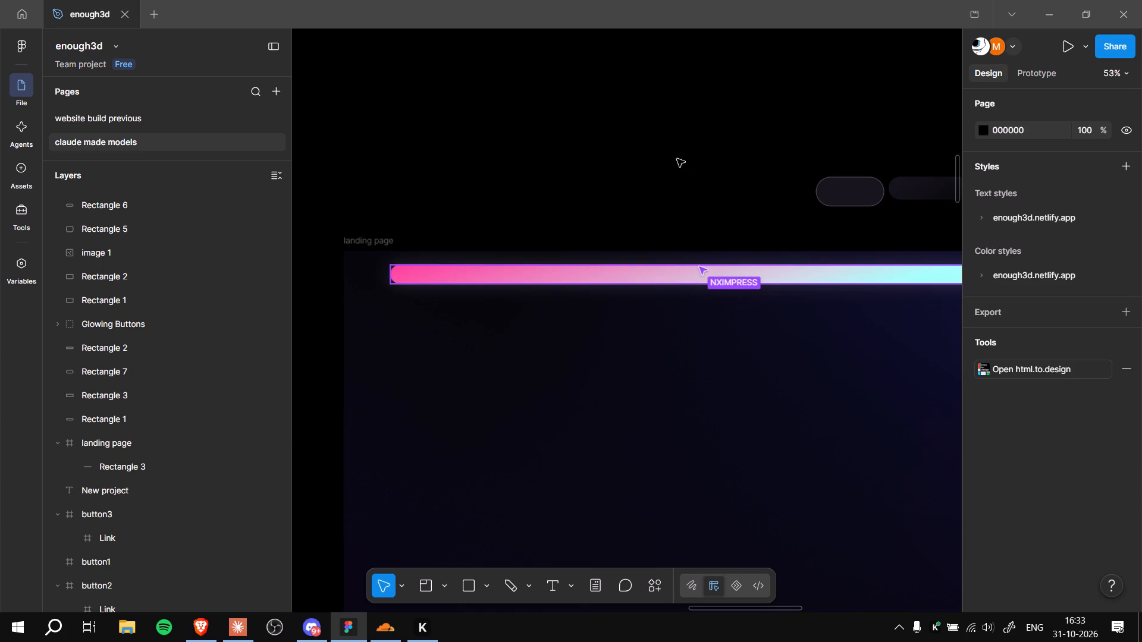
pyautogui.keyDown('ctrl'); pyautogui.scroll(-2, 677, 159); pyautogui.keyUp('ctrl')
pyautogui.keyDown('ctrl'); pyautogui.scroll(-1, 628, 168); pyautogui.keyUp('ctrl')
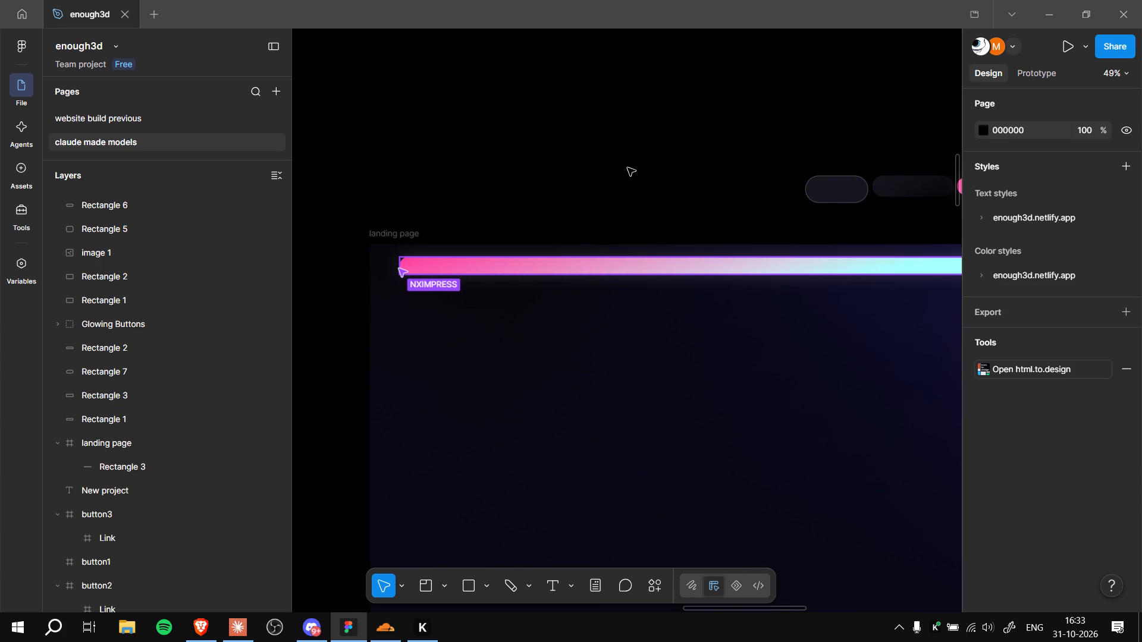
pyautogui.keyDown('ctrl'); pyautogui.scroll(-2, 628, 168); pyautogui.keyUp('ctrl')
pyautogui.keyDown('ctrl'); pyautogui.moveTo(630, 166); pyautogui.dragTo(615, 119, button='middle'); pyautogui.keyUp('ctrl')
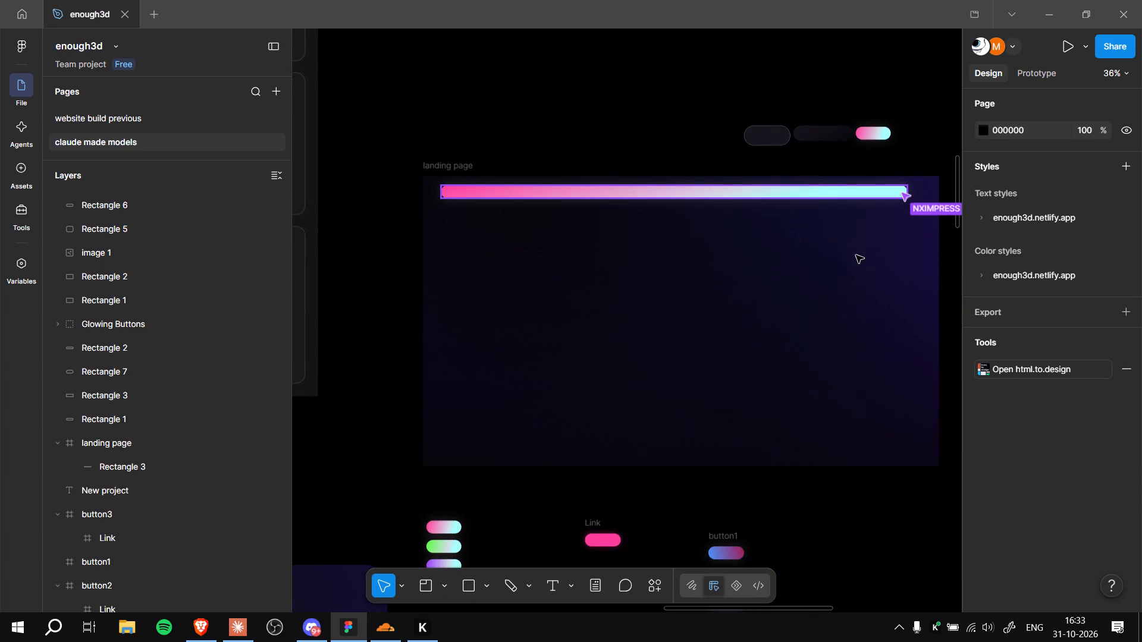
pyautogui.keyDown('ctrl'); pyautogui.scroll(2, 382, 280); pyautogui.keyUp('ctrl')
pyautogui.keyDown('ctrl'); pyautogui.scroll(-1, 382, 280); pyautogui.keyUp('ctrl')
pyautogui.keyDown('ctrl'); pyautogui.moveTo(382, 280); pyautogui.dragTo(326, 333, button='middle'); pyautogui.keyUp('ctrl')
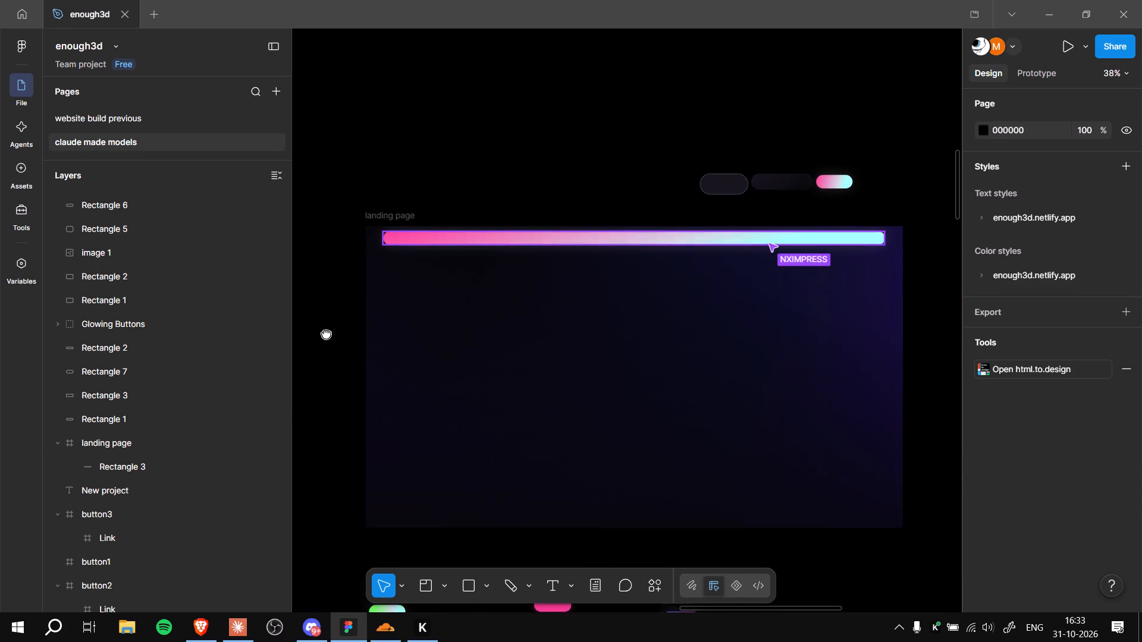
pyautogui.keyDown('ctrl'); pyautogui.moveTo(326, 333); pyautogui.dragTo(330, 331, button='middle'); pyautogui.keyUp('ctrl')
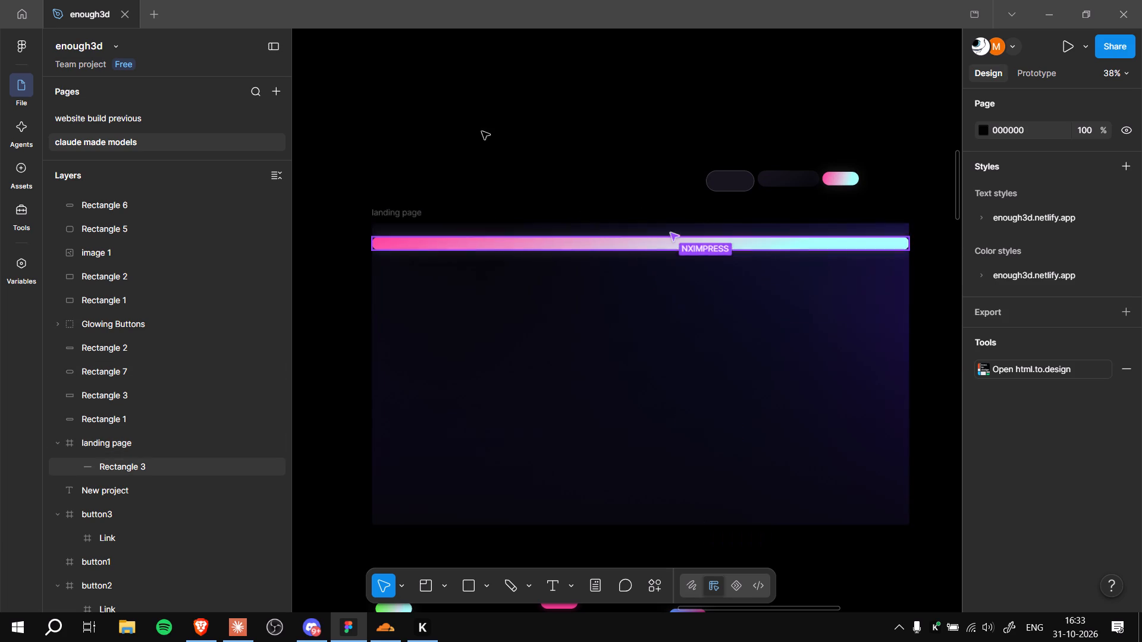
pyautogui.keyDown('ctrl'); pyautogui.scroll(-2, 629, 150); pyautogui.keyUp('ctrl')
pyautogui.keyDown('ctrl'); pyautogui.scroll(6, 590, 156); pyautogui.keyUp('ctrl')
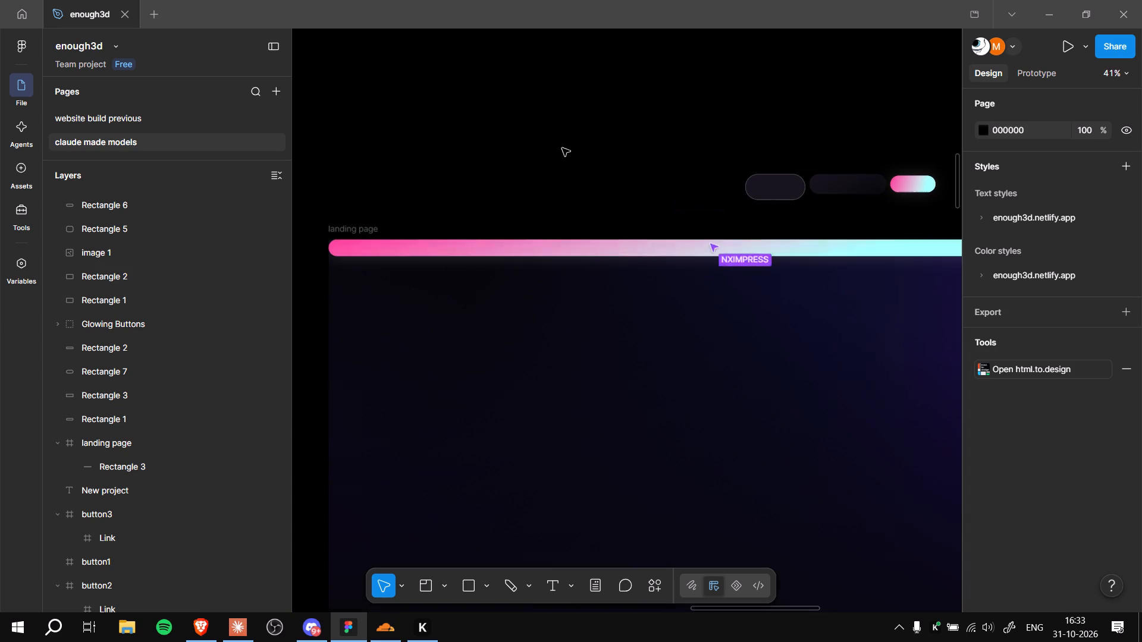
pyautogui.keyDown('ctrl'); pyautogui.scroll(-3, 561, 168); pyautogui.keyUp('ctrl')
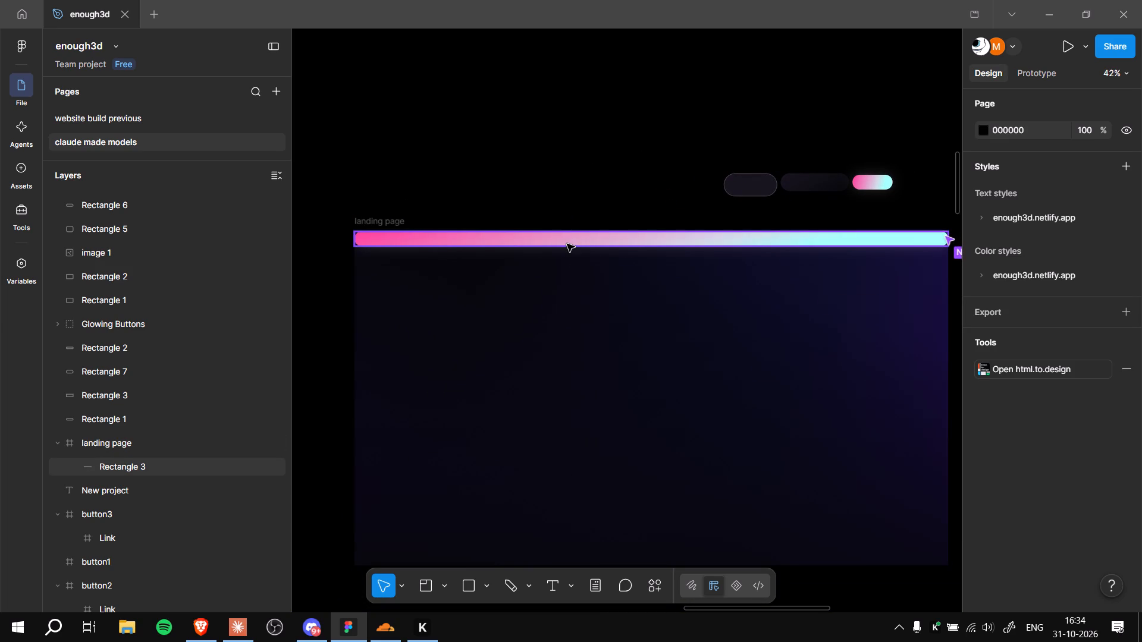
pyautogui.keyDown('ctrl'); pyautogui.scroll(-5, 635, 111); pyautogui.keyUp('ctrl')
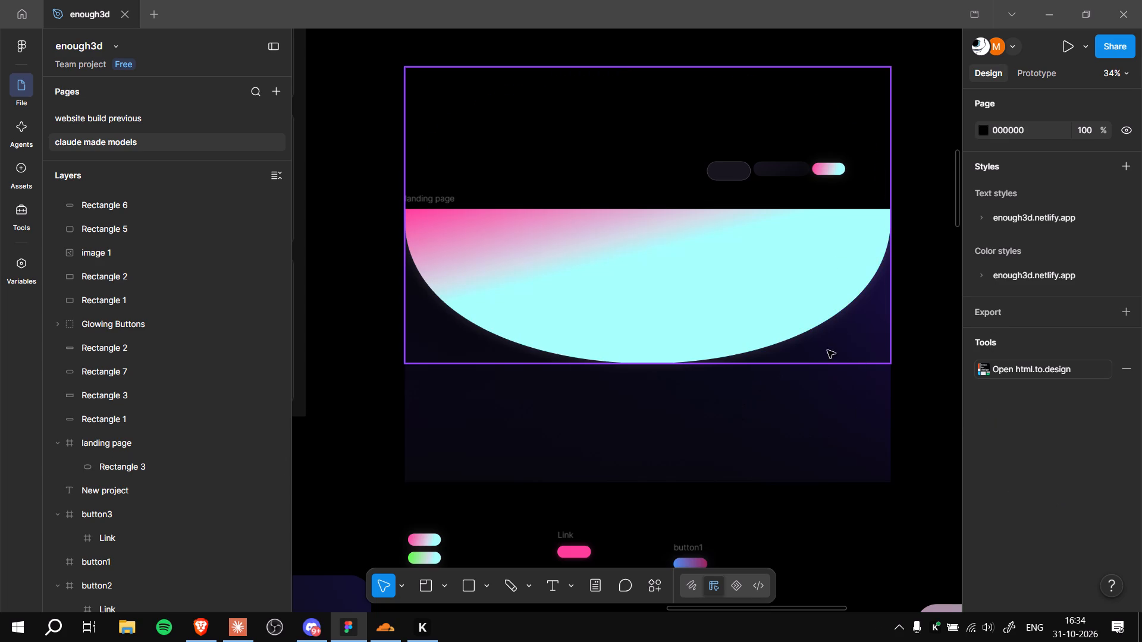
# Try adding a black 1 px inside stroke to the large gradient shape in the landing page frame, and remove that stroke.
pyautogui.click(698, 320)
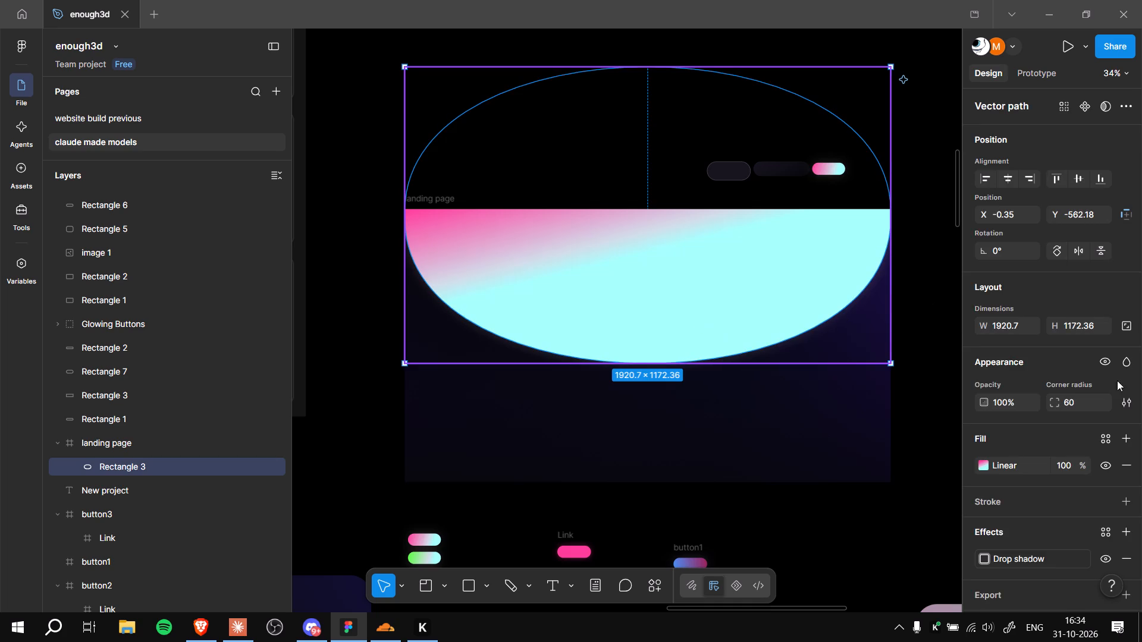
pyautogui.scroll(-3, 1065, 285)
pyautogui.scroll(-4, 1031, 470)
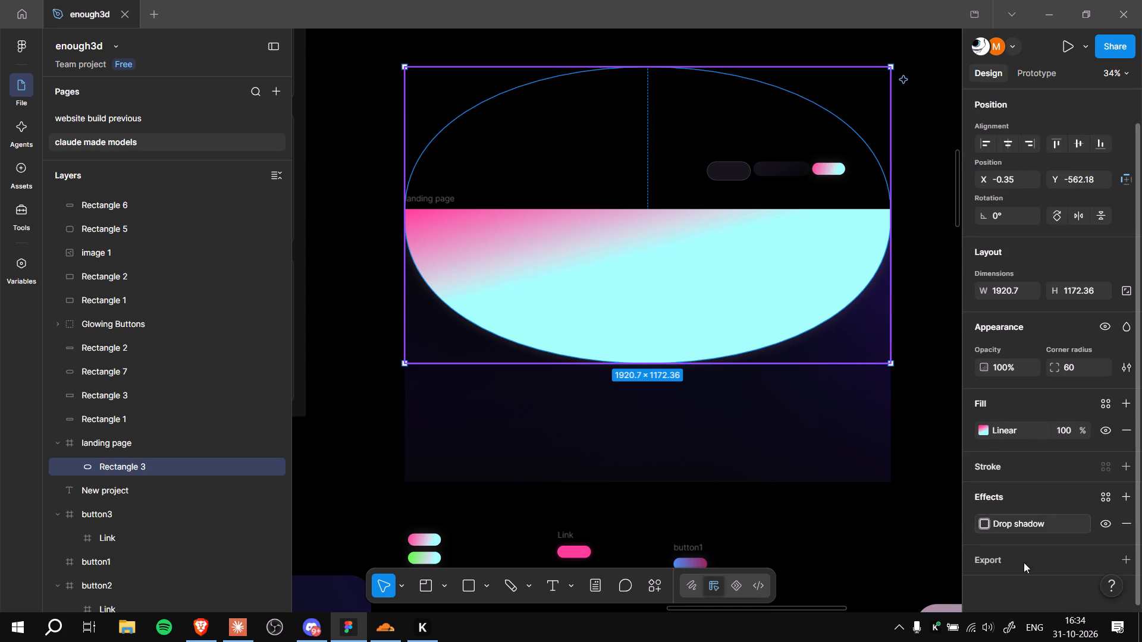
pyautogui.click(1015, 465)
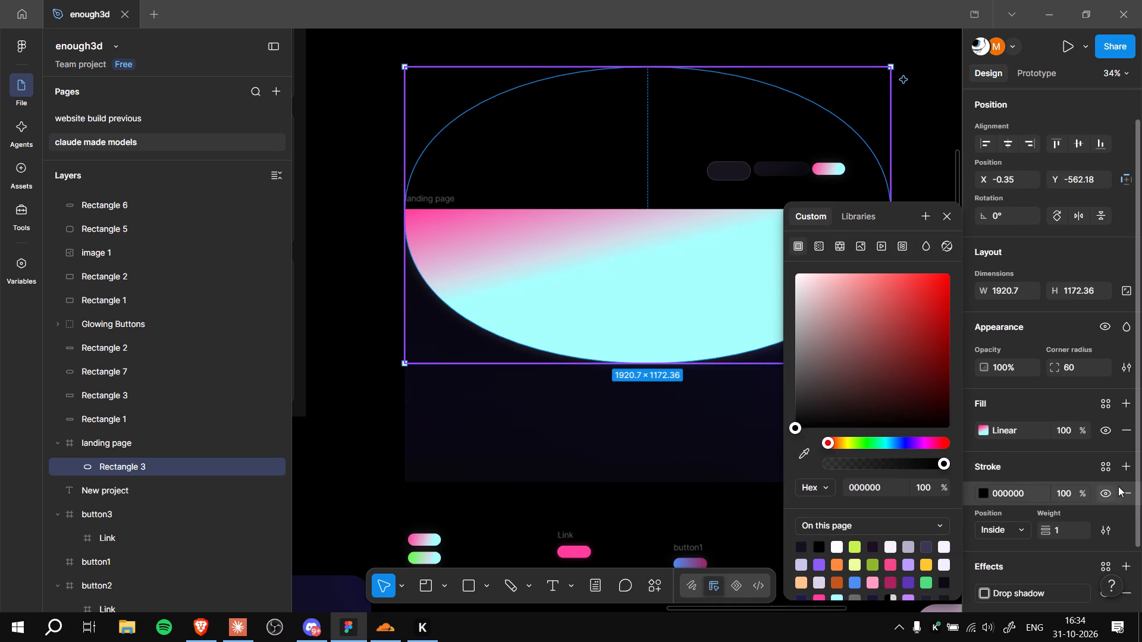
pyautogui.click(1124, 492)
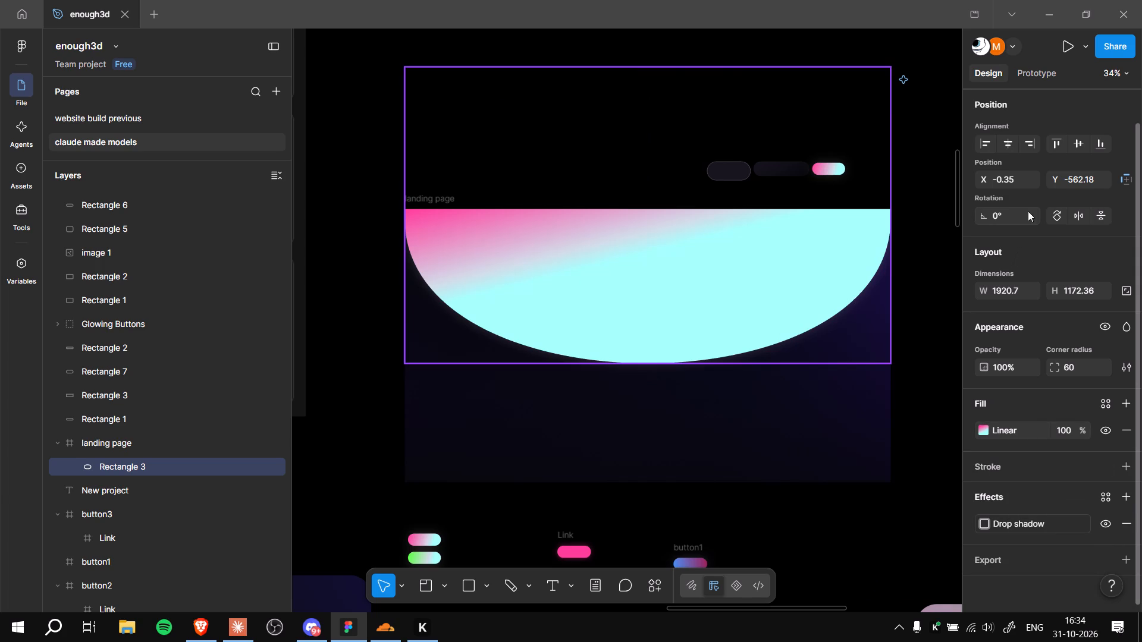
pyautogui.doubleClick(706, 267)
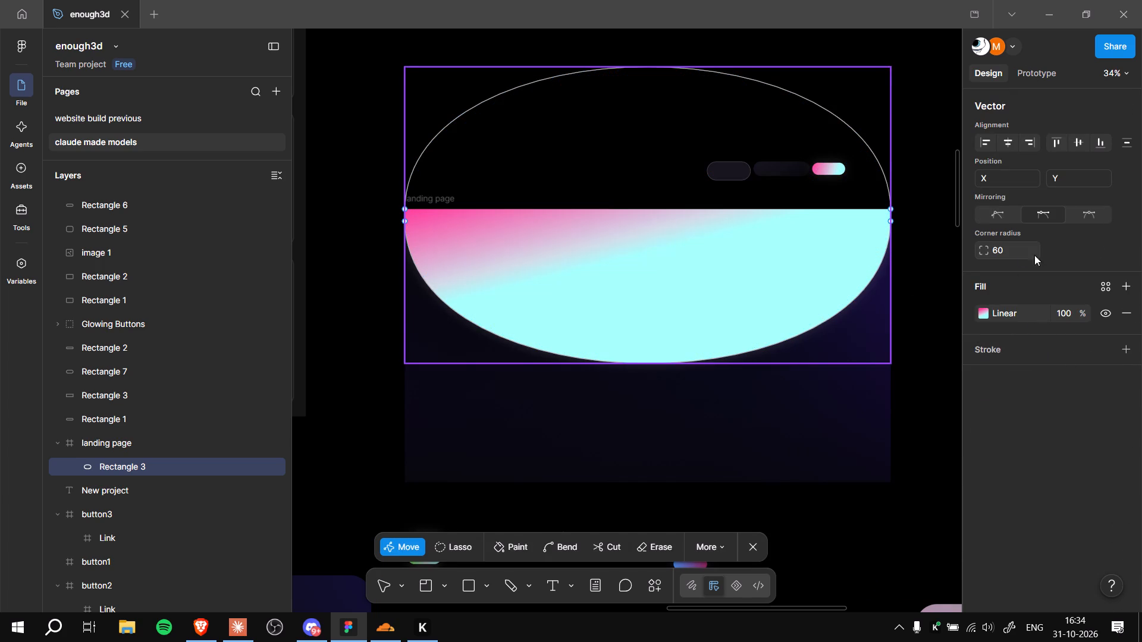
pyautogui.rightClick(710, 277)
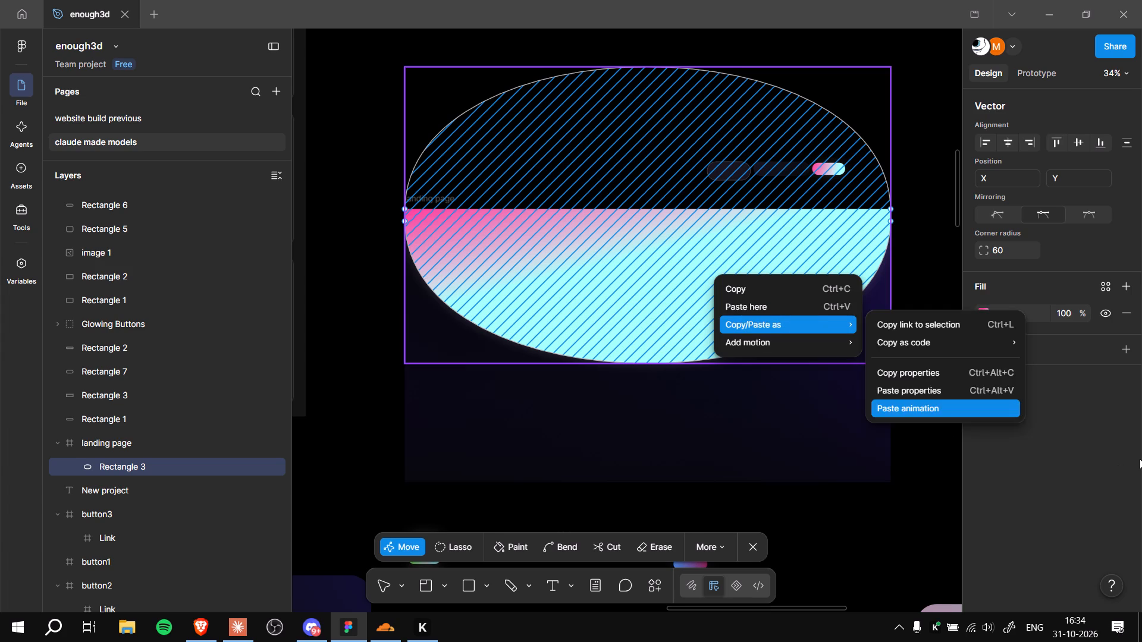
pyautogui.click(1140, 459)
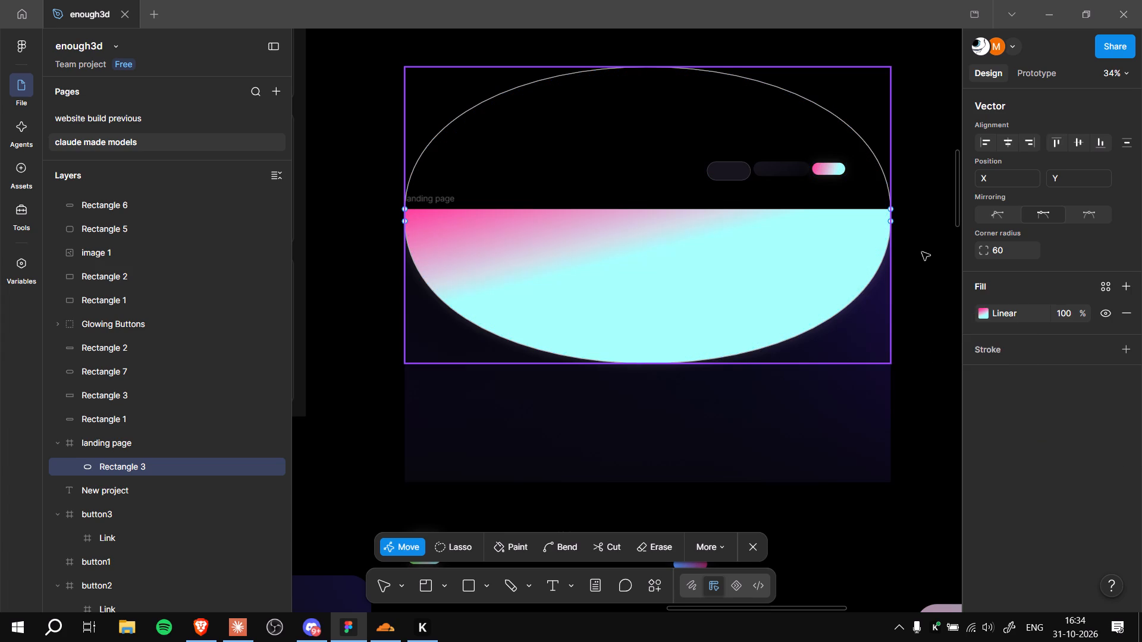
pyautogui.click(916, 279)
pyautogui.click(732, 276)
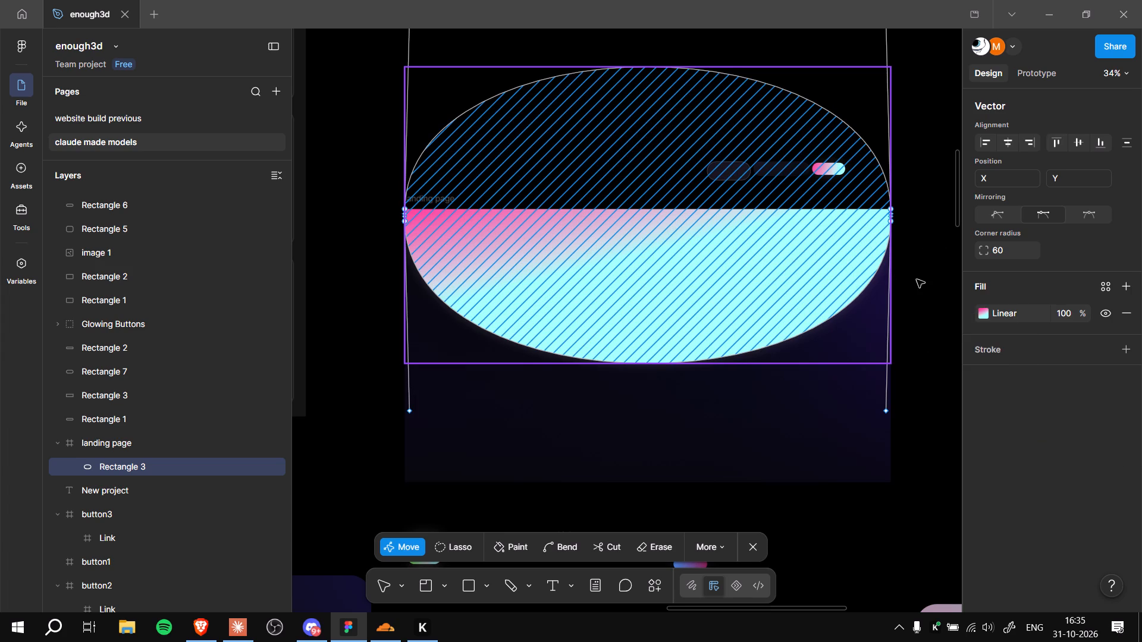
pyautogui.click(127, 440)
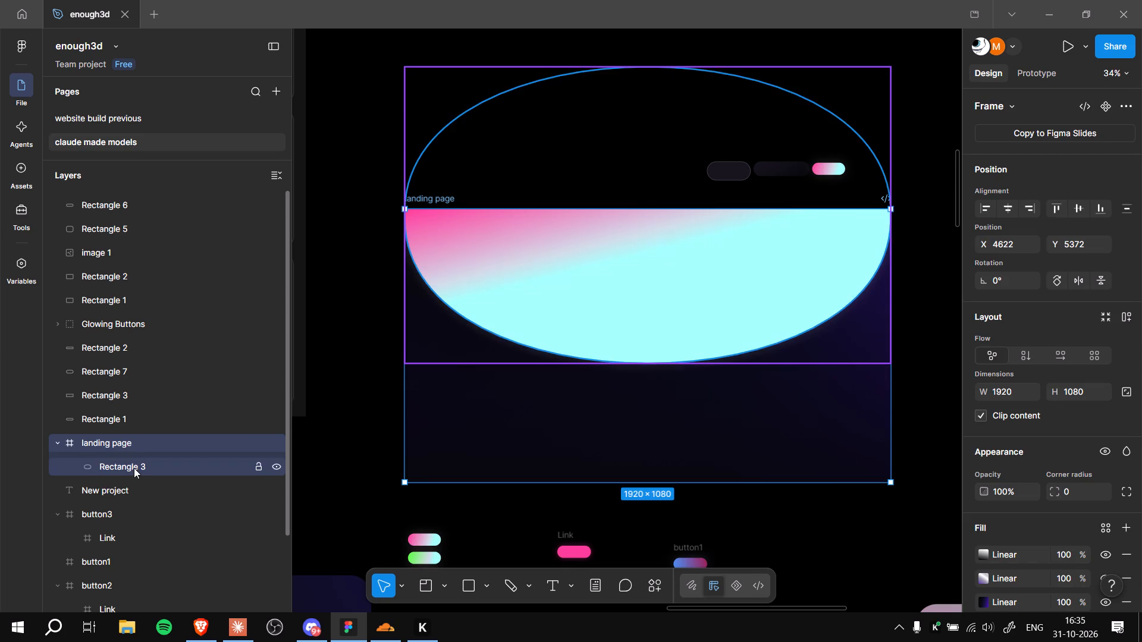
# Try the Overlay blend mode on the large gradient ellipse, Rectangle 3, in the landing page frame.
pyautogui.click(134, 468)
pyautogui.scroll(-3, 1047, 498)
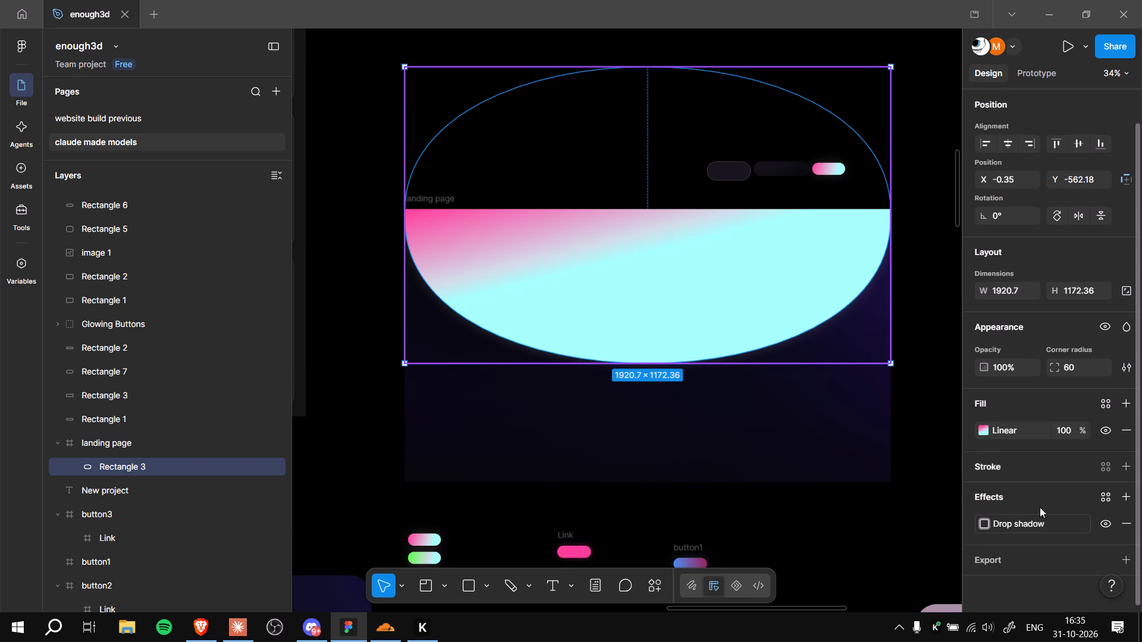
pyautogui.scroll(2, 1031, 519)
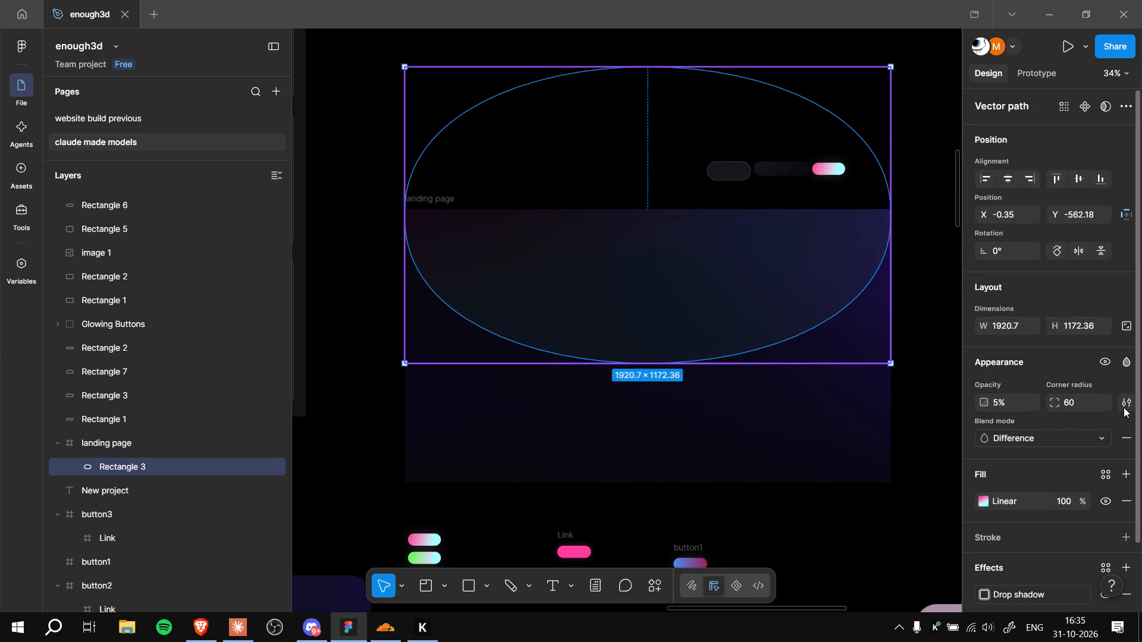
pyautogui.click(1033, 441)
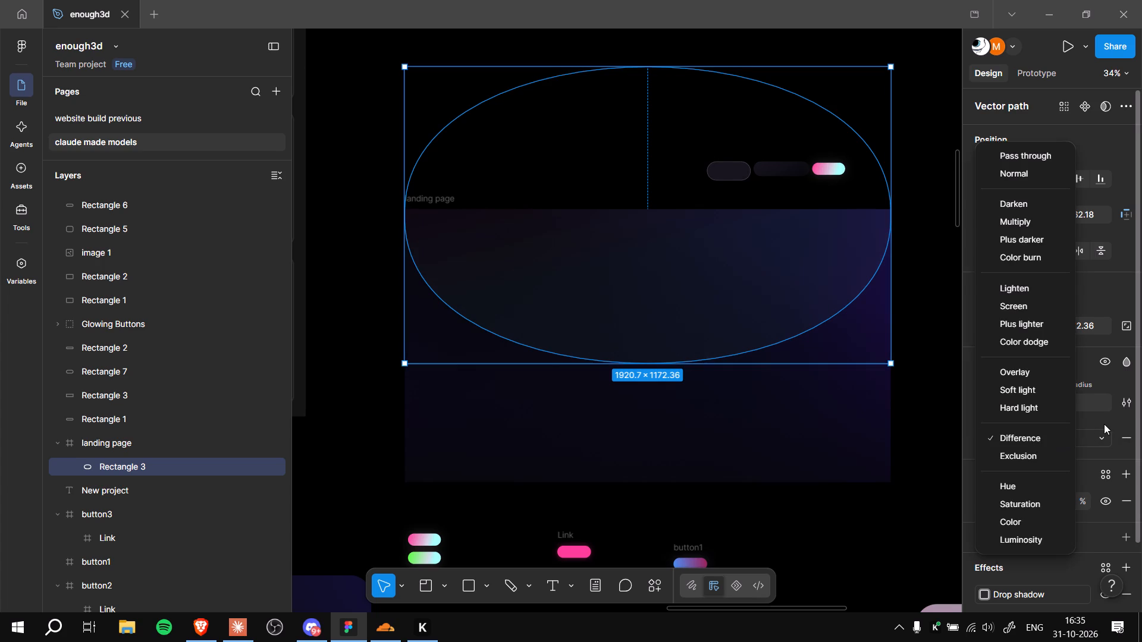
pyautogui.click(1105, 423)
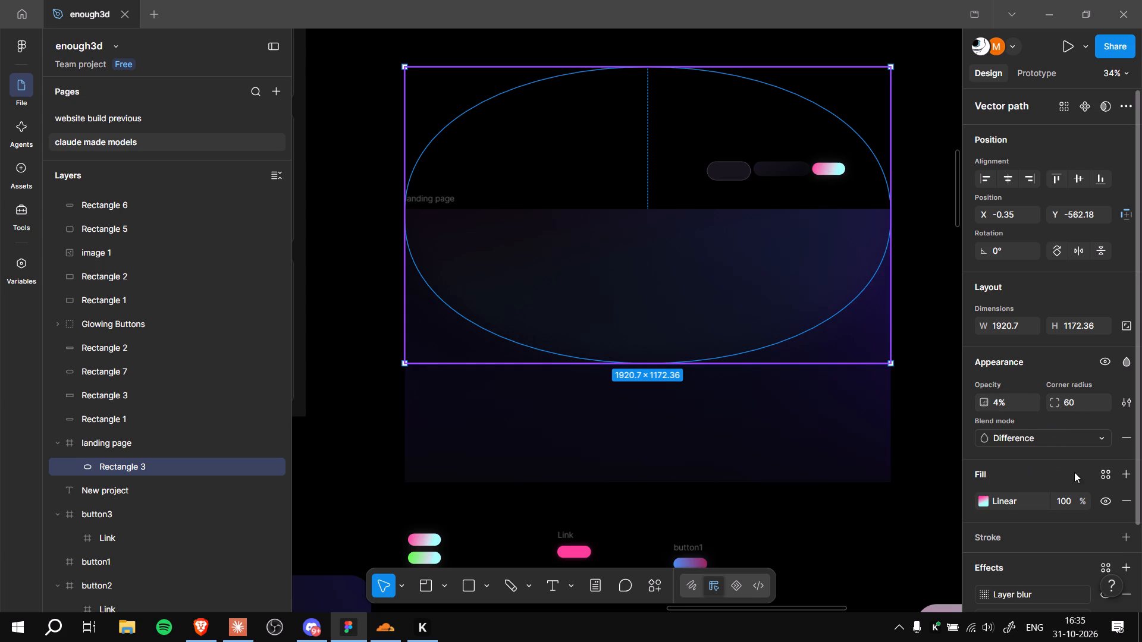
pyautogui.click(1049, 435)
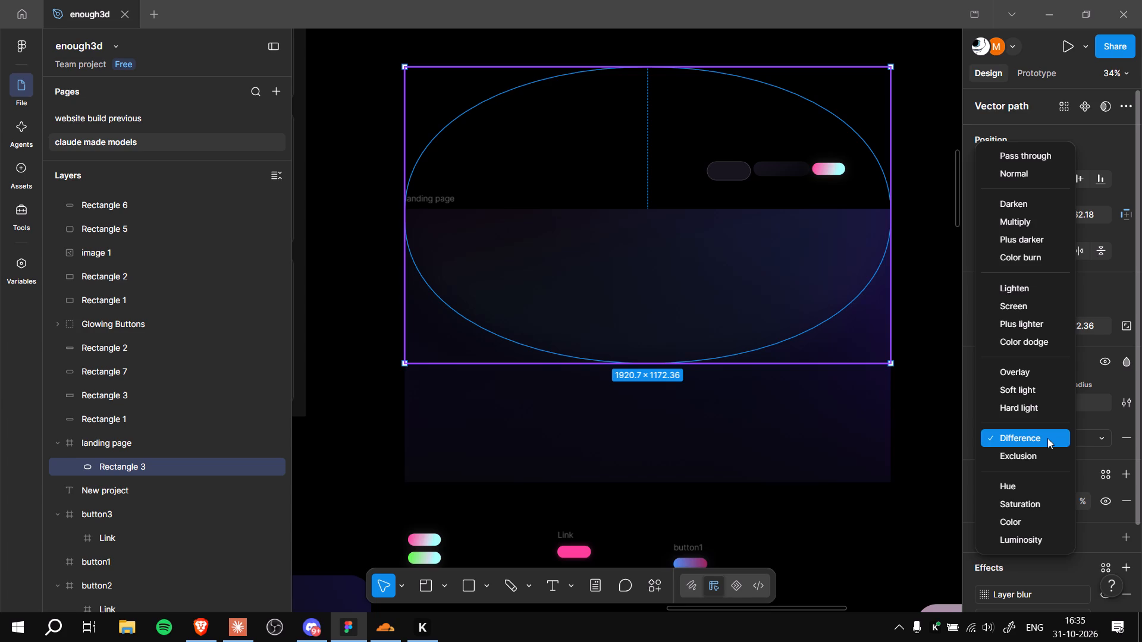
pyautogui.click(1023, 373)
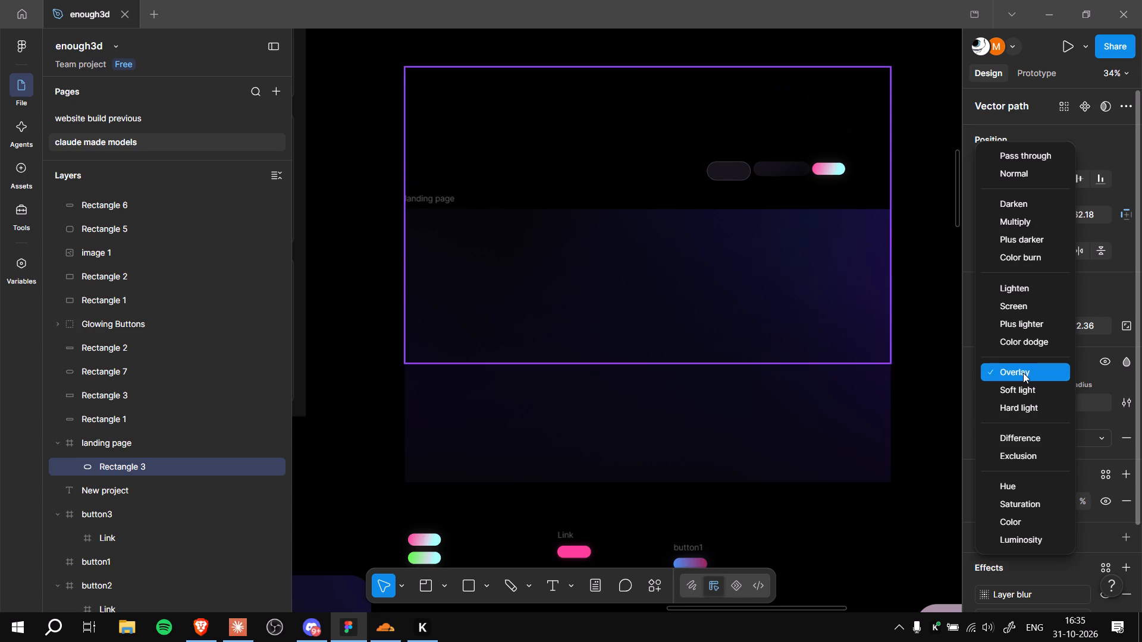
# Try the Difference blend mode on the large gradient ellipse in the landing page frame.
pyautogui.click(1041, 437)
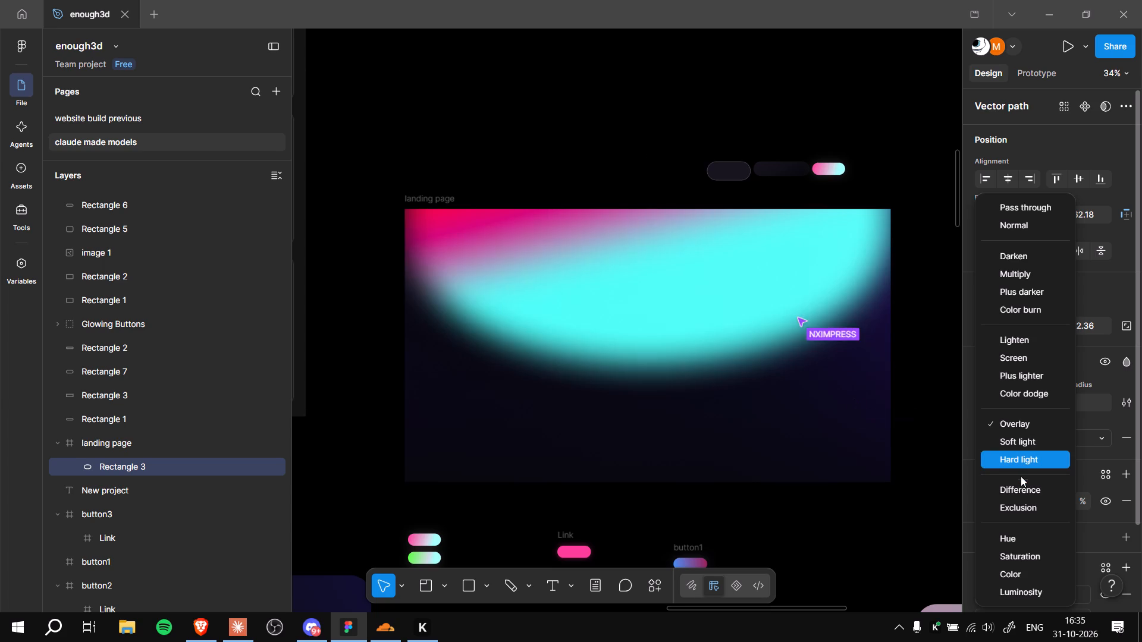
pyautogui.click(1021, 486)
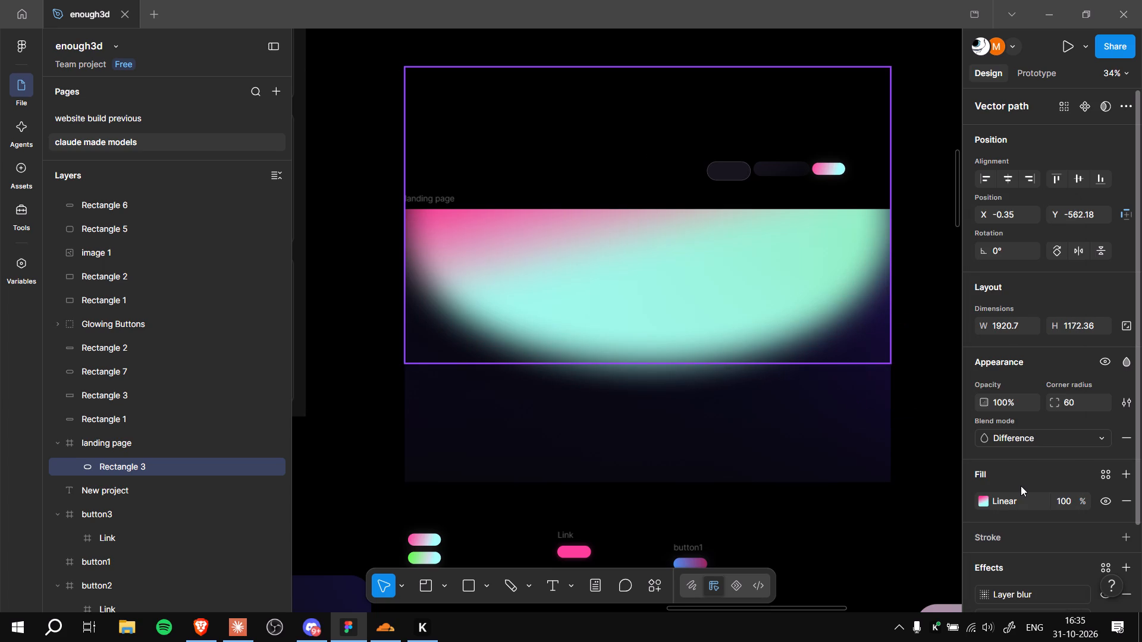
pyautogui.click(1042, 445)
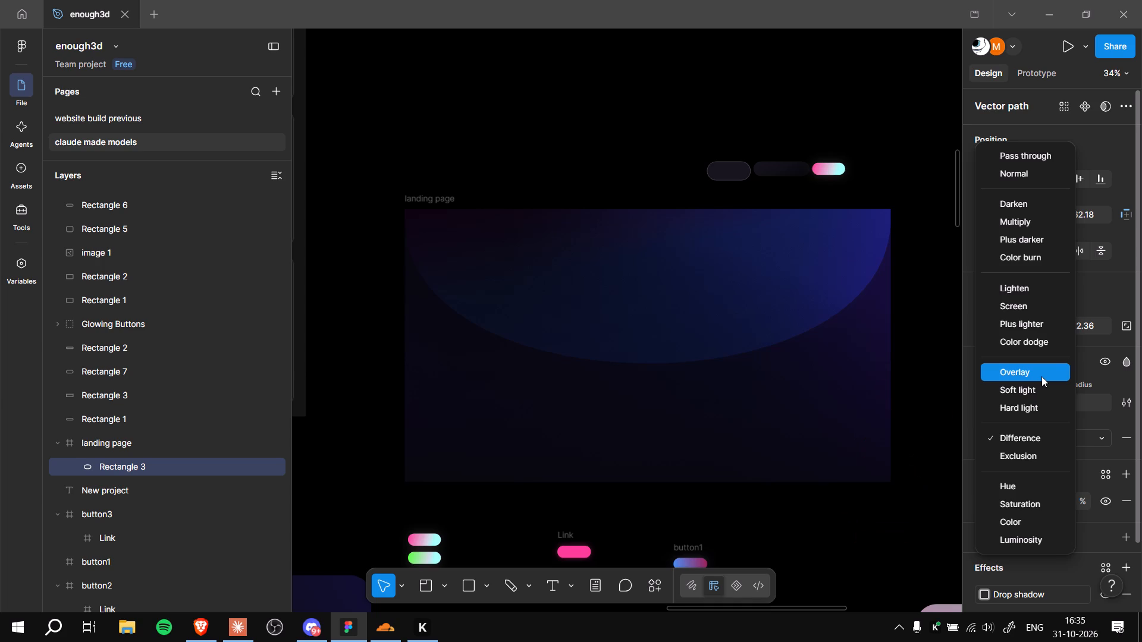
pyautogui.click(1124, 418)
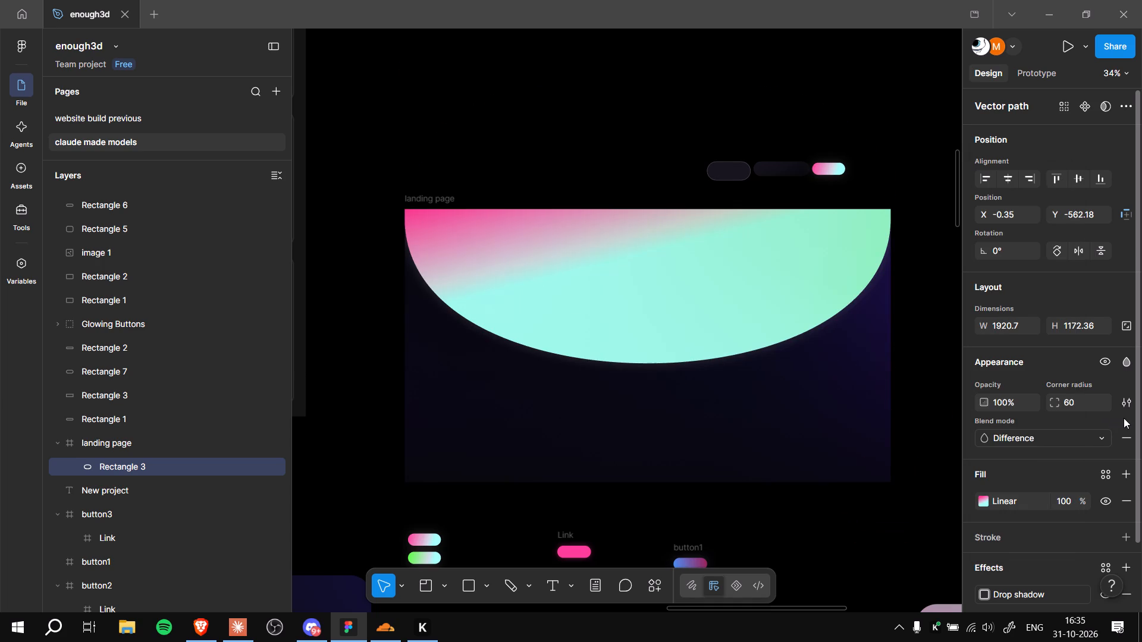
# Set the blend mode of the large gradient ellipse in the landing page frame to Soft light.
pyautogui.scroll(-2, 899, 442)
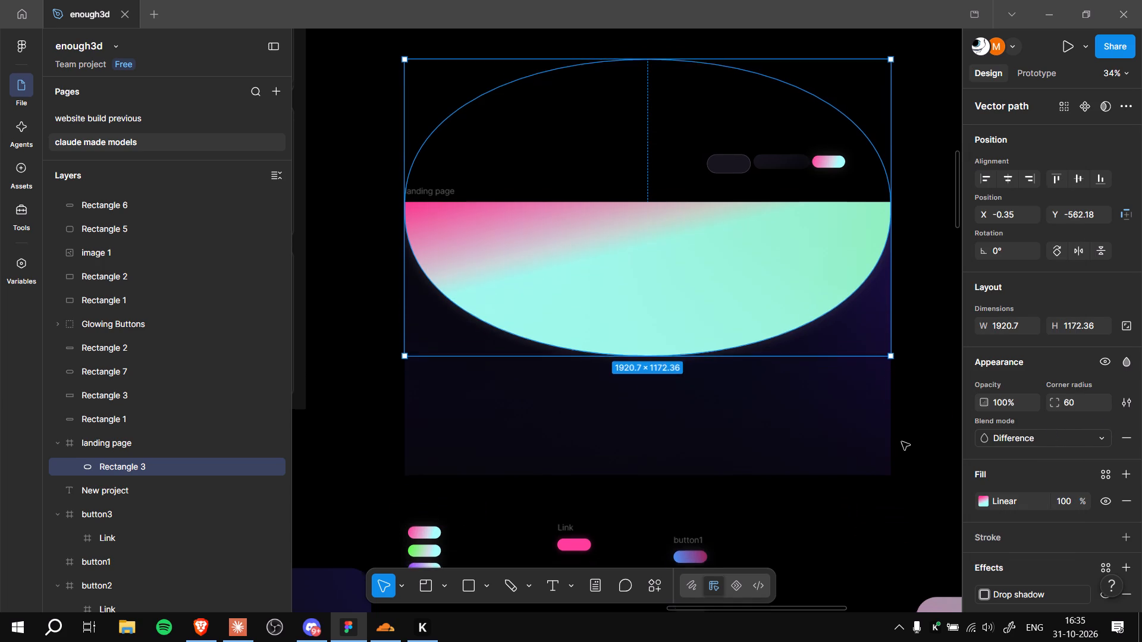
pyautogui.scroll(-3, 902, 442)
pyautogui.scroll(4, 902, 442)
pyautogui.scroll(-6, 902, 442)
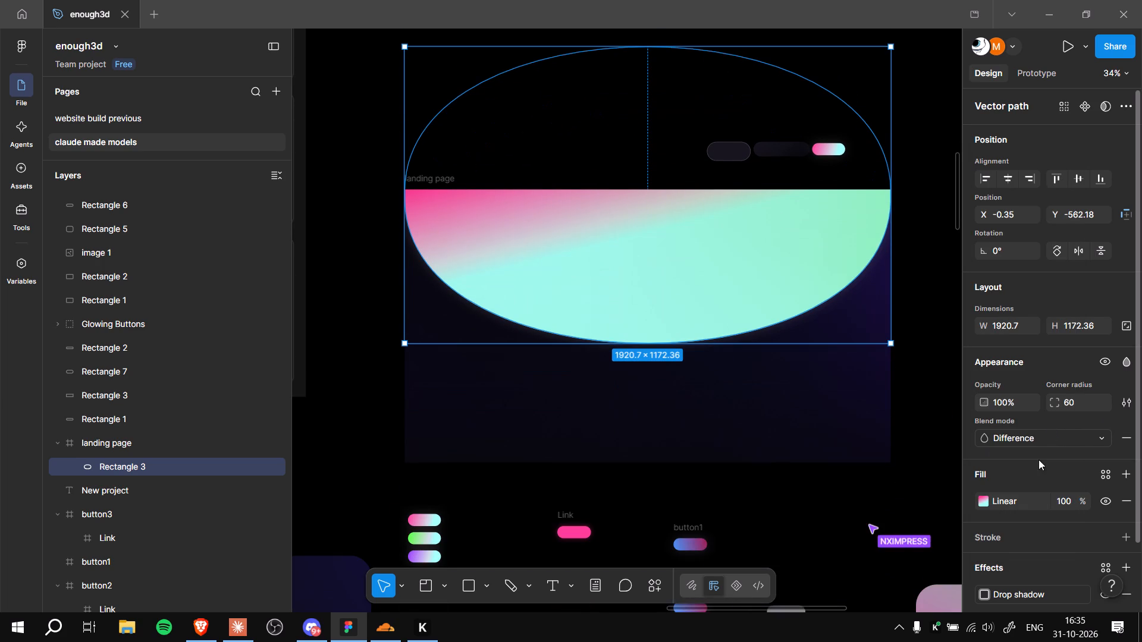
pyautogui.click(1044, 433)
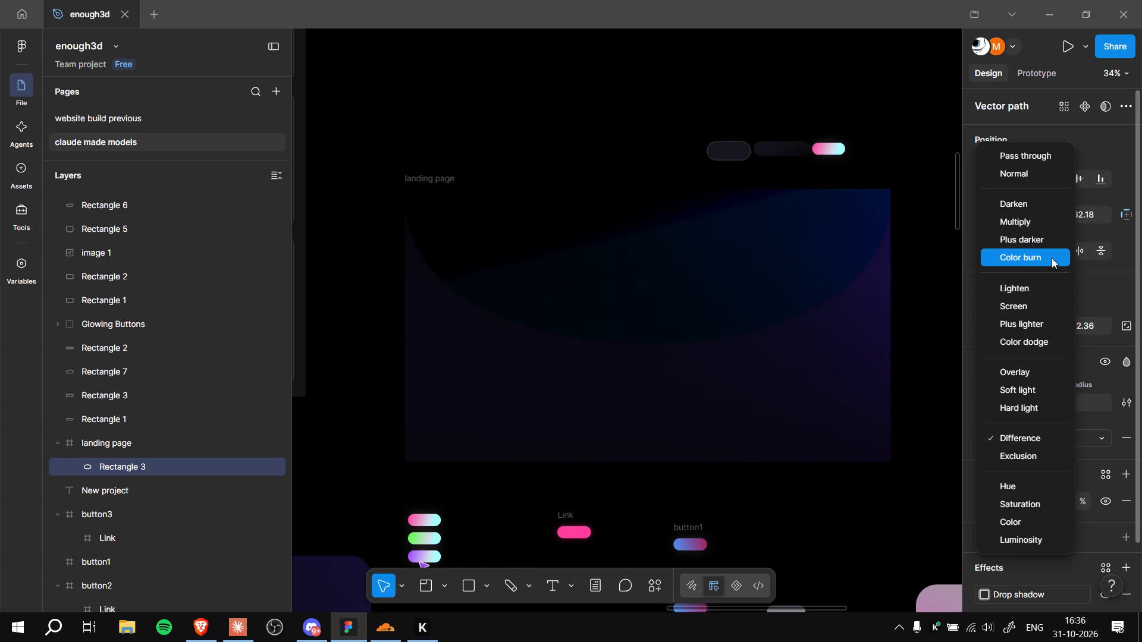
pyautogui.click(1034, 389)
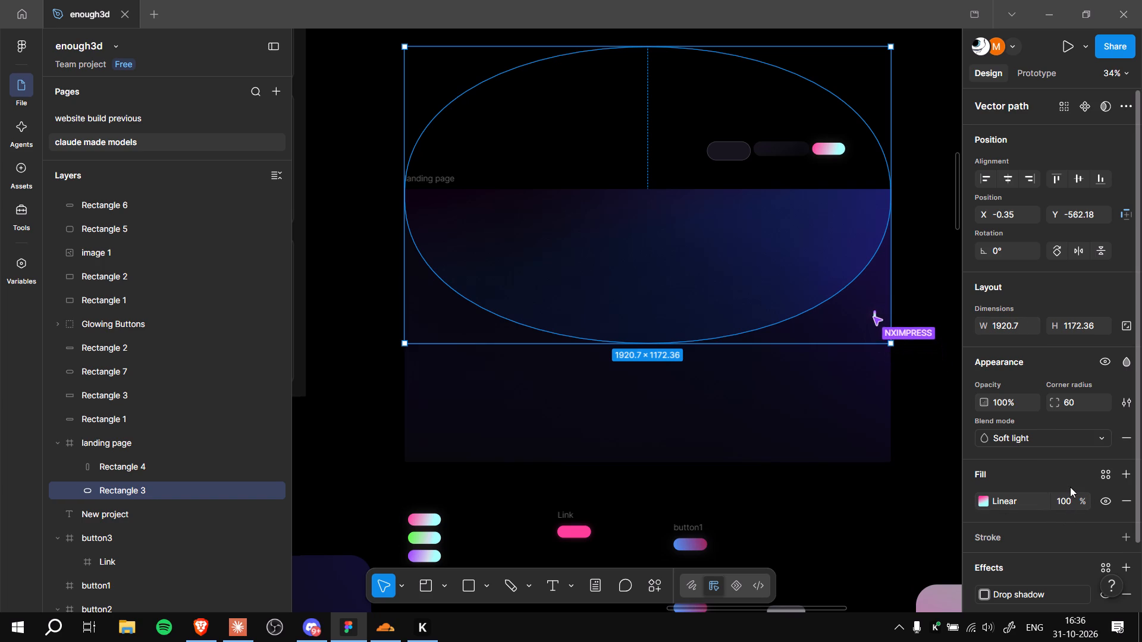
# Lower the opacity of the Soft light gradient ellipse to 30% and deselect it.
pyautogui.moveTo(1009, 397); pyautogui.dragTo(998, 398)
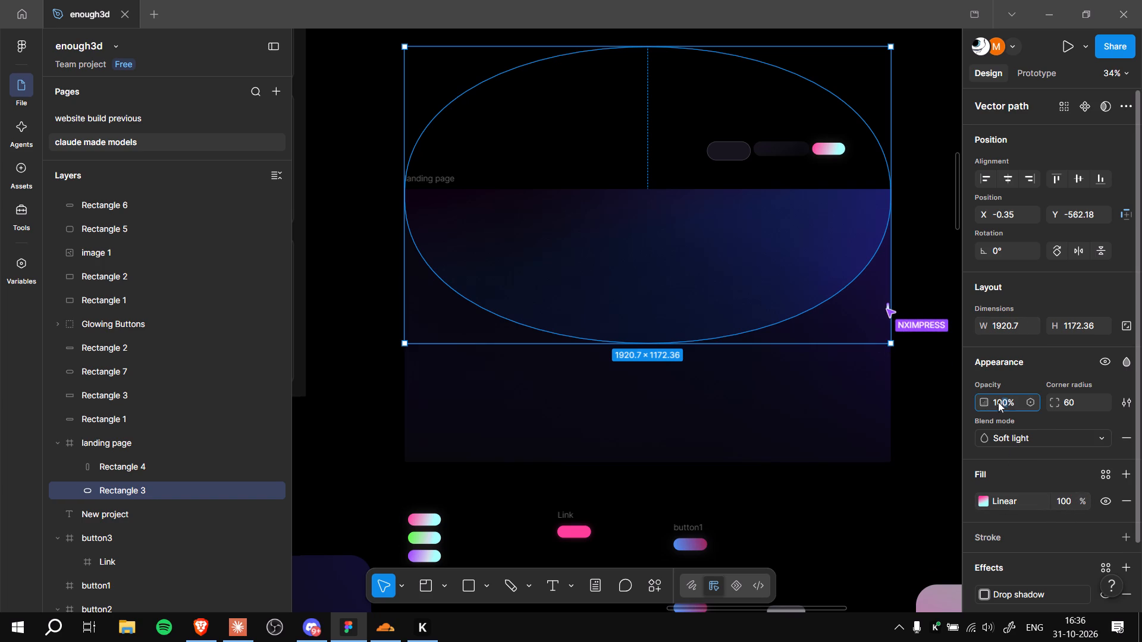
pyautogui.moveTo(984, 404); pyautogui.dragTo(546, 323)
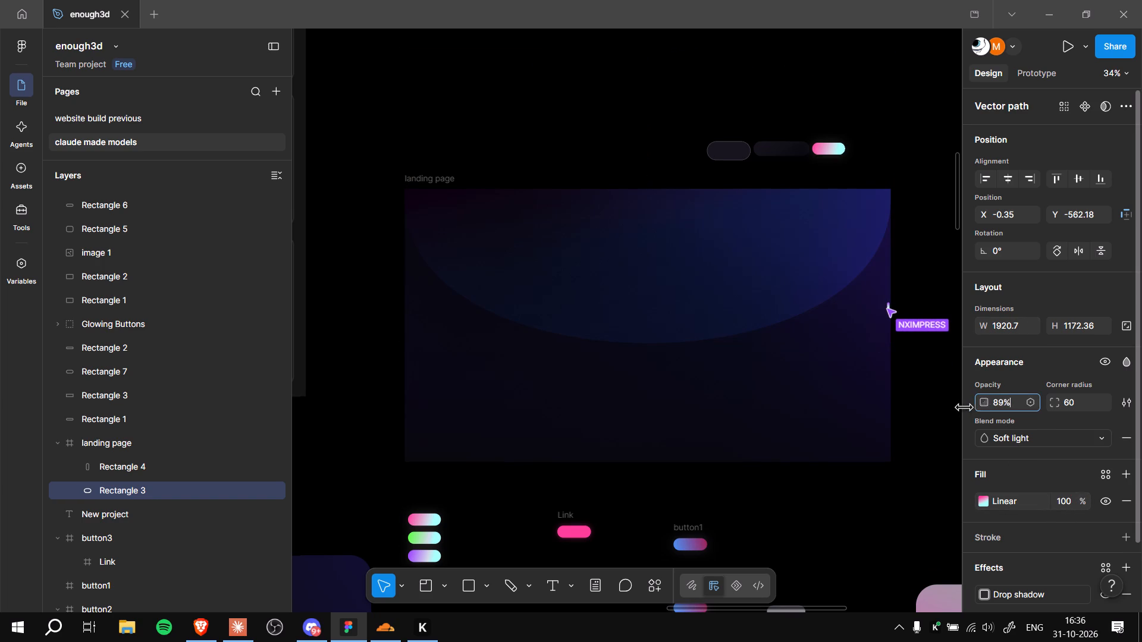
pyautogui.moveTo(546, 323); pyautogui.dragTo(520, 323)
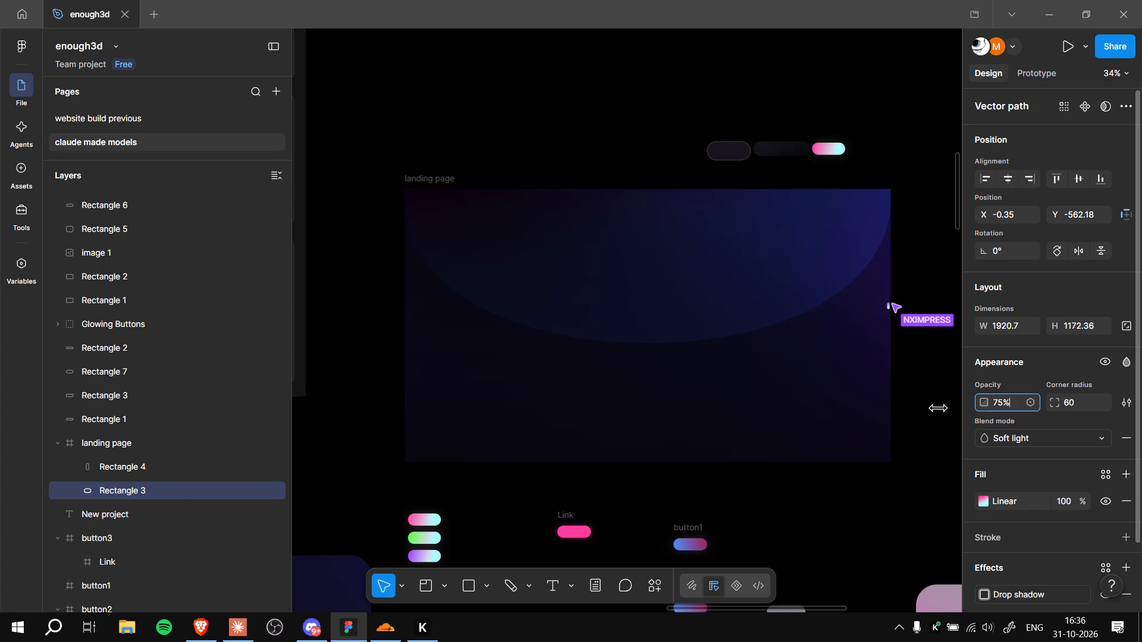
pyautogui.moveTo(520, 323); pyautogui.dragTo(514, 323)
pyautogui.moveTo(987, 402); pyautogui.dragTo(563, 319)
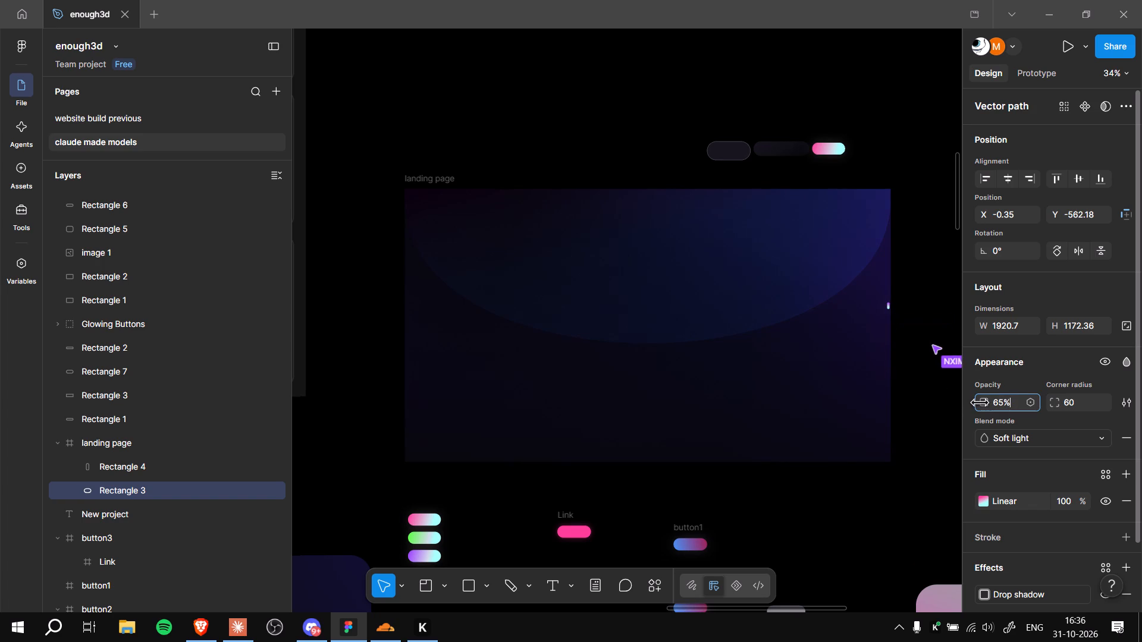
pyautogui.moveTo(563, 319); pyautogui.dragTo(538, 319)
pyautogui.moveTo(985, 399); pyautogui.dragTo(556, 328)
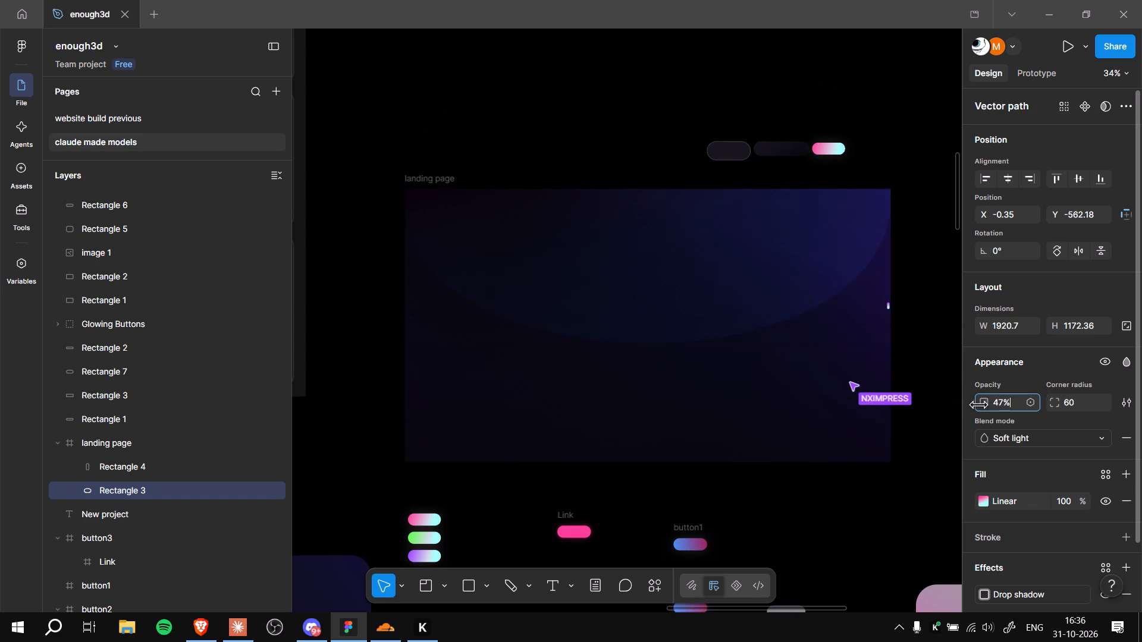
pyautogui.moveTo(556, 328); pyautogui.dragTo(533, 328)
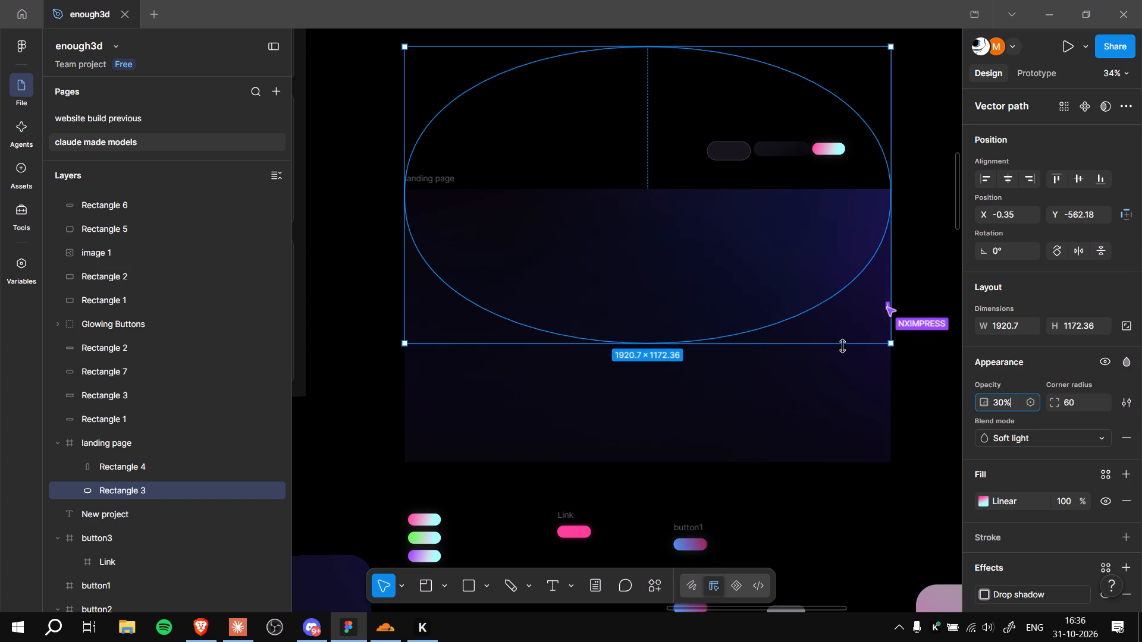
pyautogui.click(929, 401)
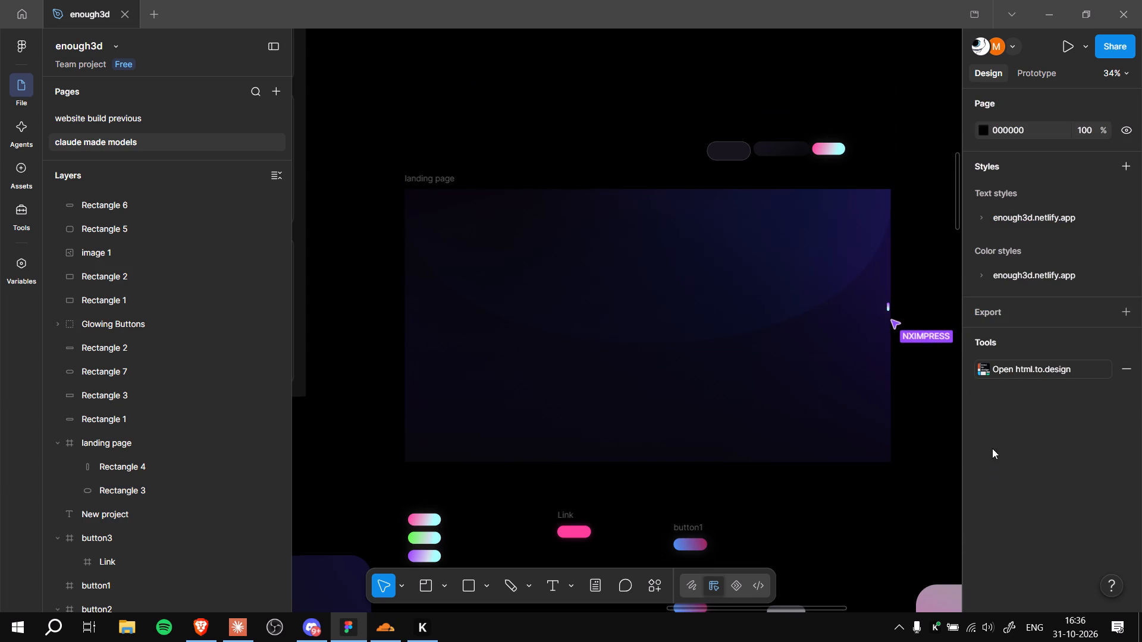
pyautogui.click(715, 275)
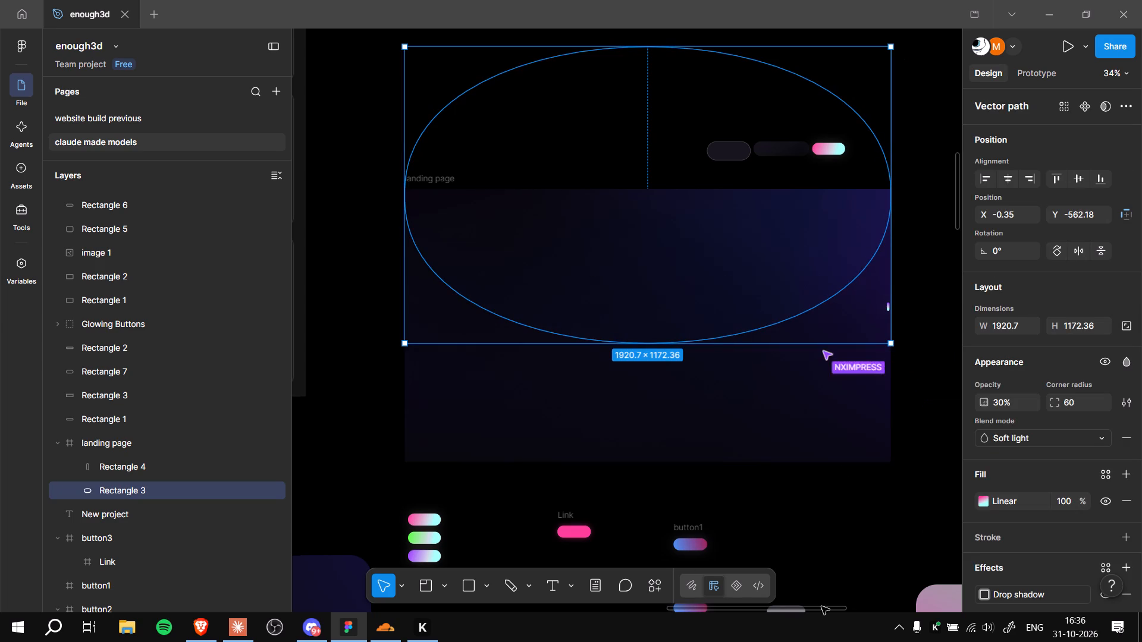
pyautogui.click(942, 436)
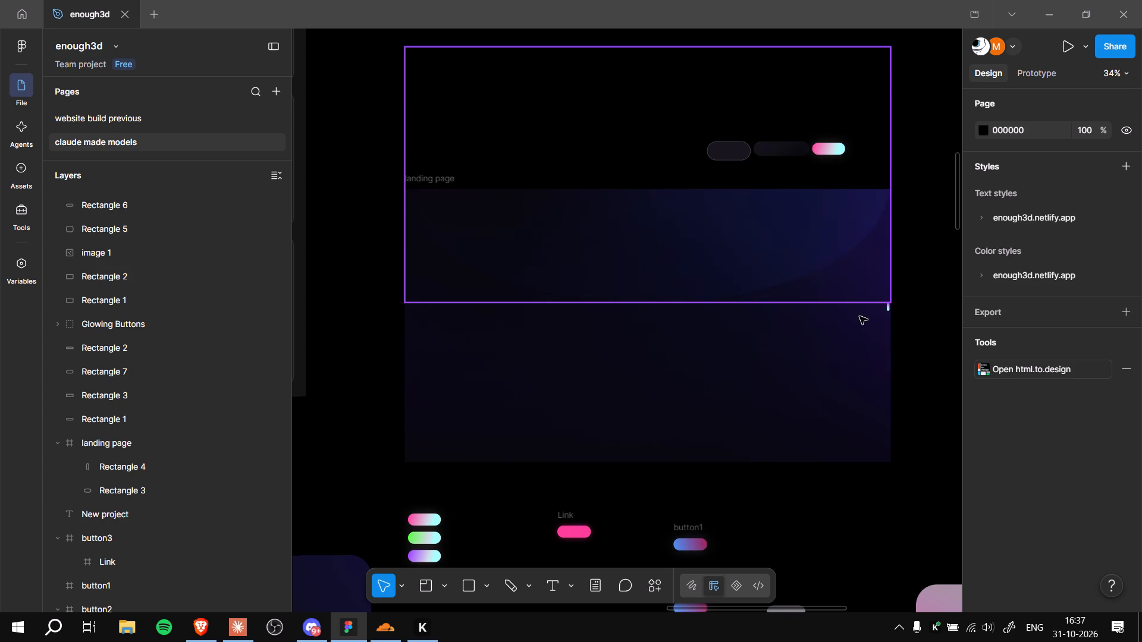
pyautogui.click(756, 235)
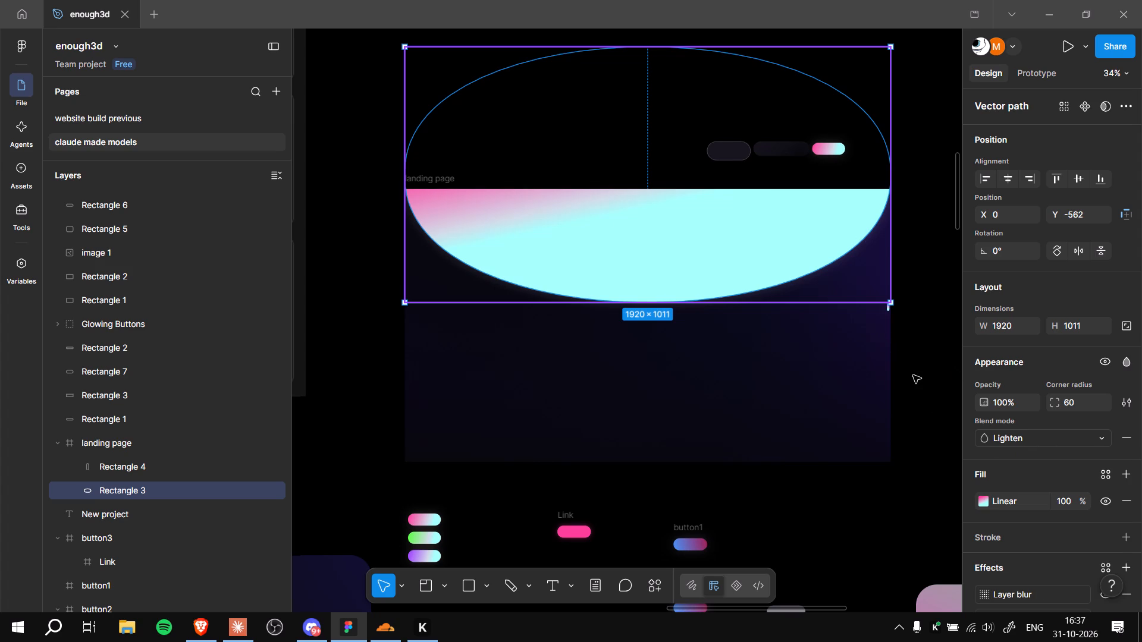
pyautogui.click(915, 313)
# Set the blend mode of the blurred gradient ellipse, Rectangle 3, to Soft light.
pyautogui.click(785, 222)
pyautogui.click(1035, 442)
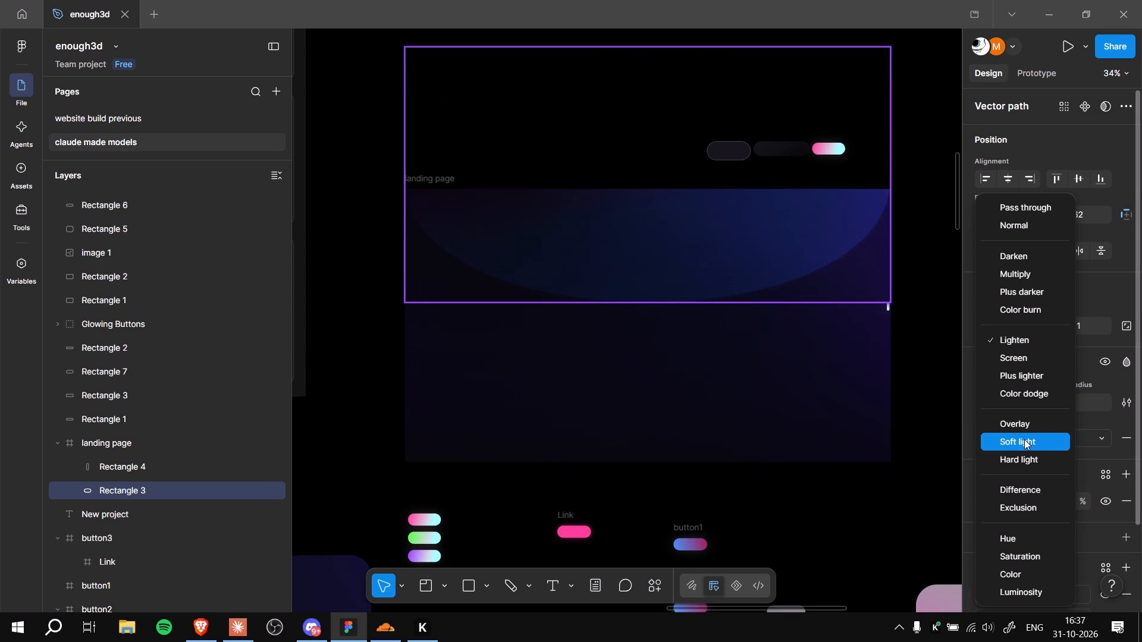
pyautogui.click(1024, 439)
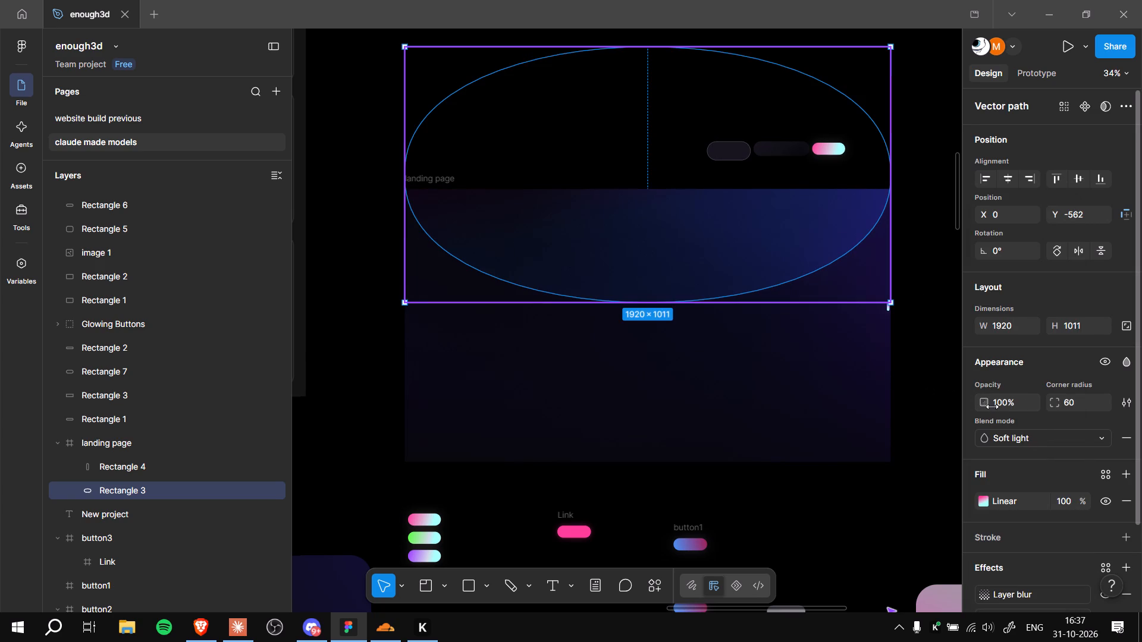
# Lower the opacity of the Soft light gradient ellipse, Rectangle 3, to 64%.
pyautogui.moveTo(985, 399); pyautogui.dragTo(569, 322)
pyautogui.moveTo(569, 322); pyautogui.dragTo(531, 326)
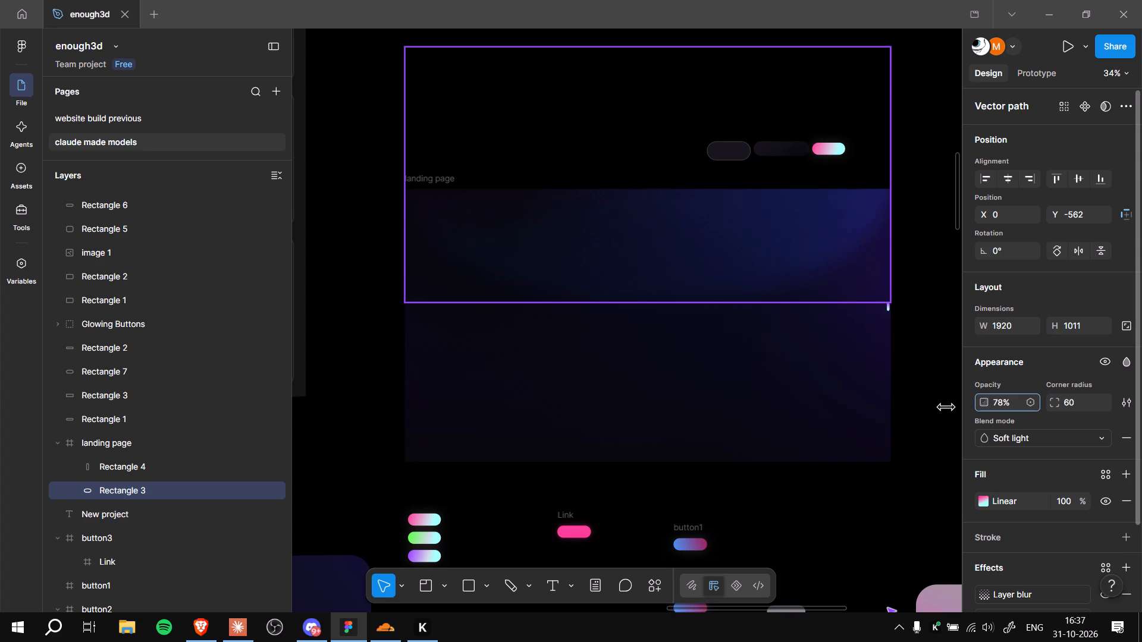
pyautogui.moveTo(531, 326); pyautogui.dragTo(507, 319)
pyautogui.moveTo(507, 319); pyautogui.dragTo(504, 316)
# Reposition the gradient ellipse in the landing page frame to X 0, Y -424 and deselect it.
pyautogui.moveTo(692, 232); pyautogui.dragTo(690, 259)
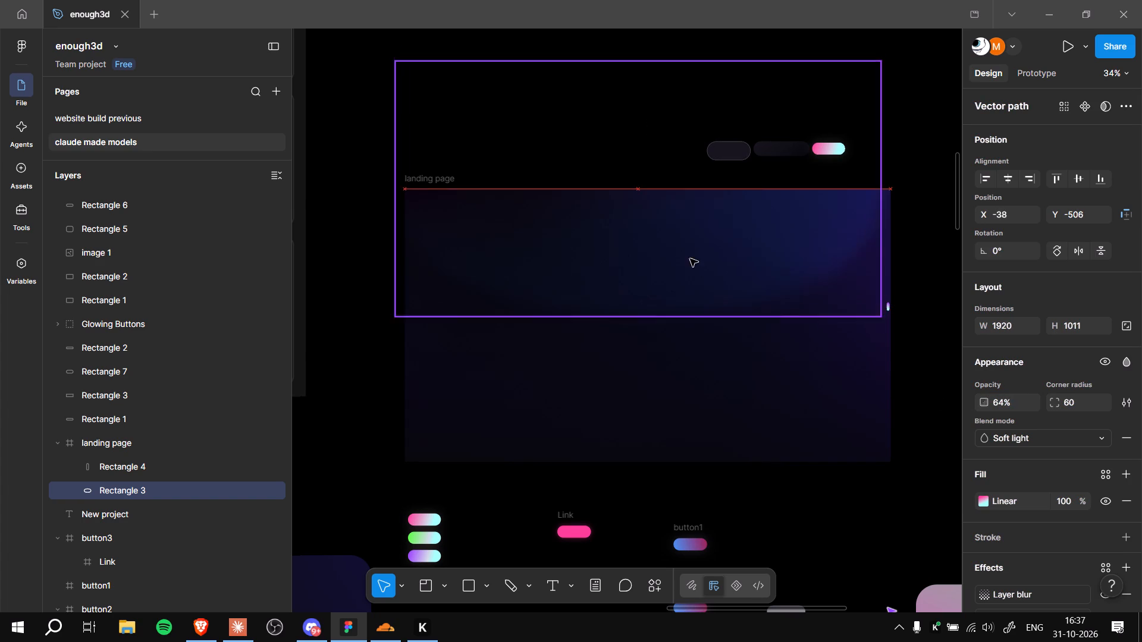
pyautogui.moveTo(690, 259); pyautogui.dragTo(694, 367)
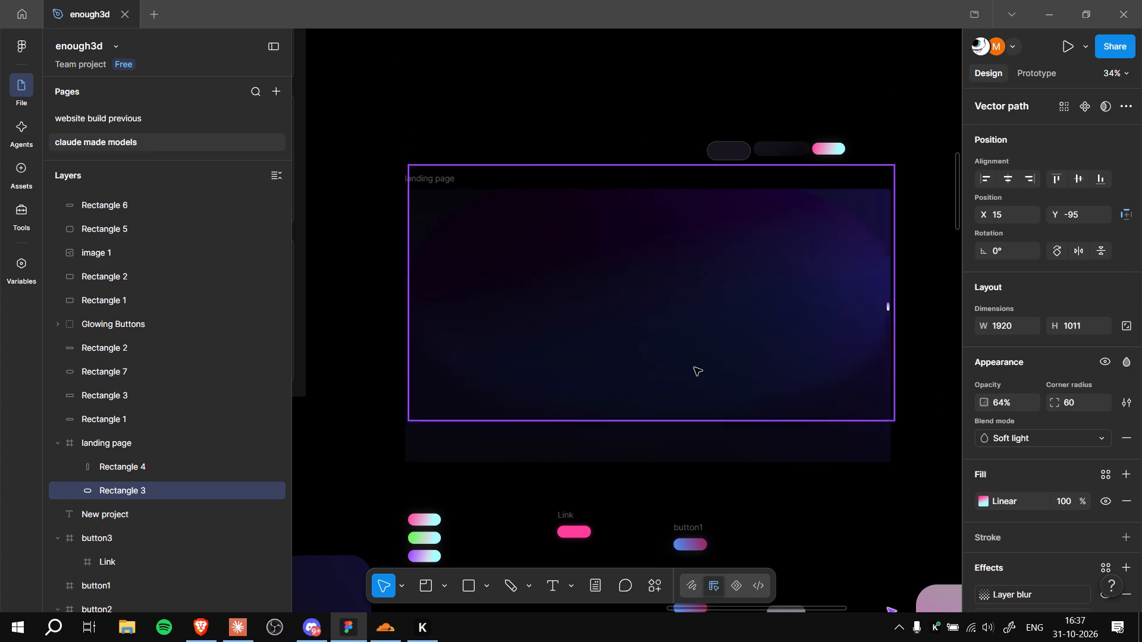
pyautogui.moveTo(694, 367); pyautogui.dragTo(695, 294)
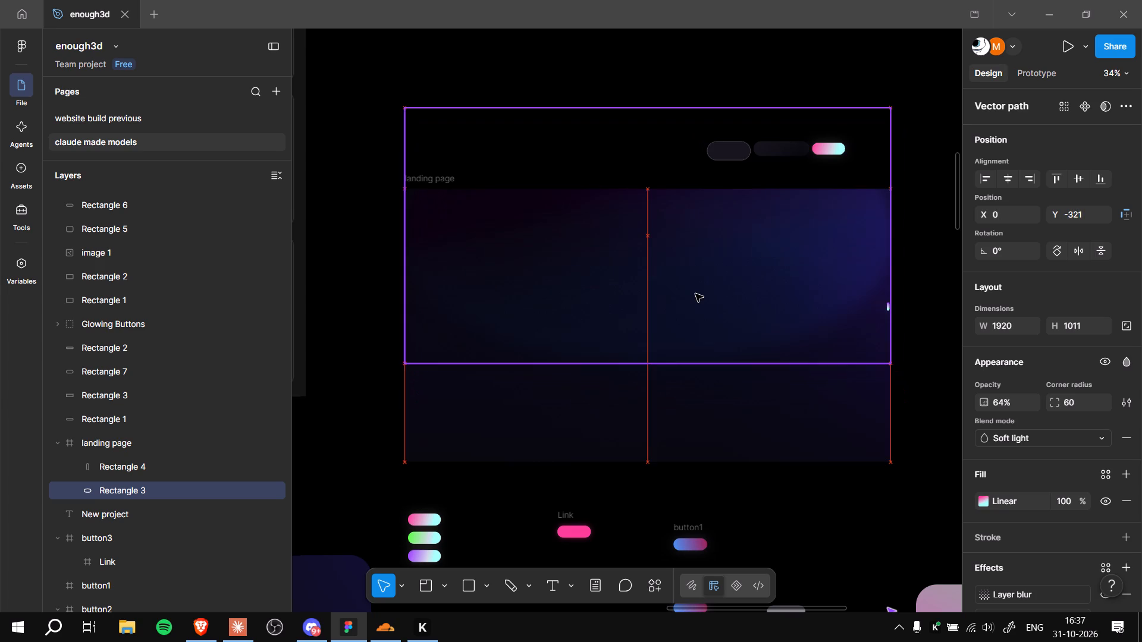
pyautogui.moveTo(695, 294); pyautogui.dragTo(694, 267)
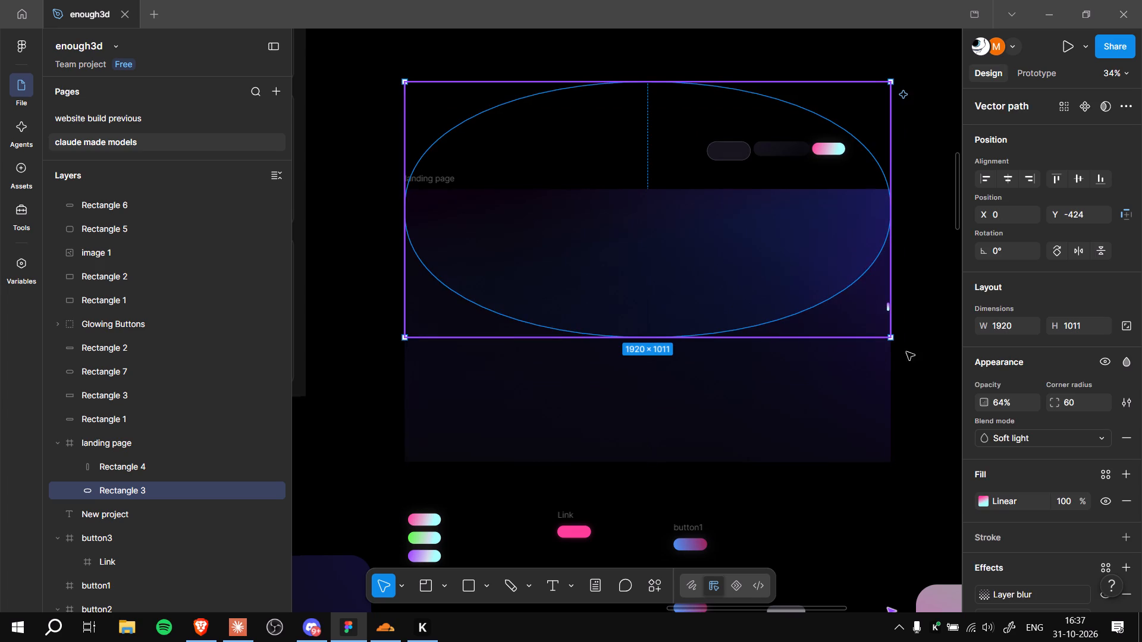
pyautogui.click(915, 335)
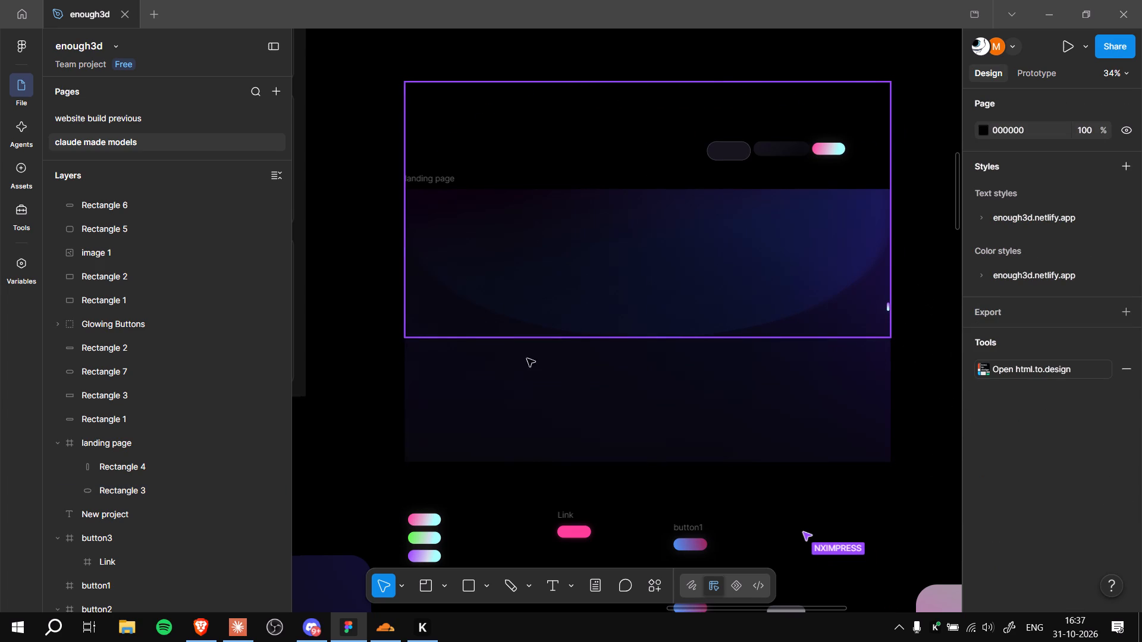
# Examine how the gradient ellipse blends into the landing page frame's dark background.
pyautogui.scroll(-4, 875, 536)
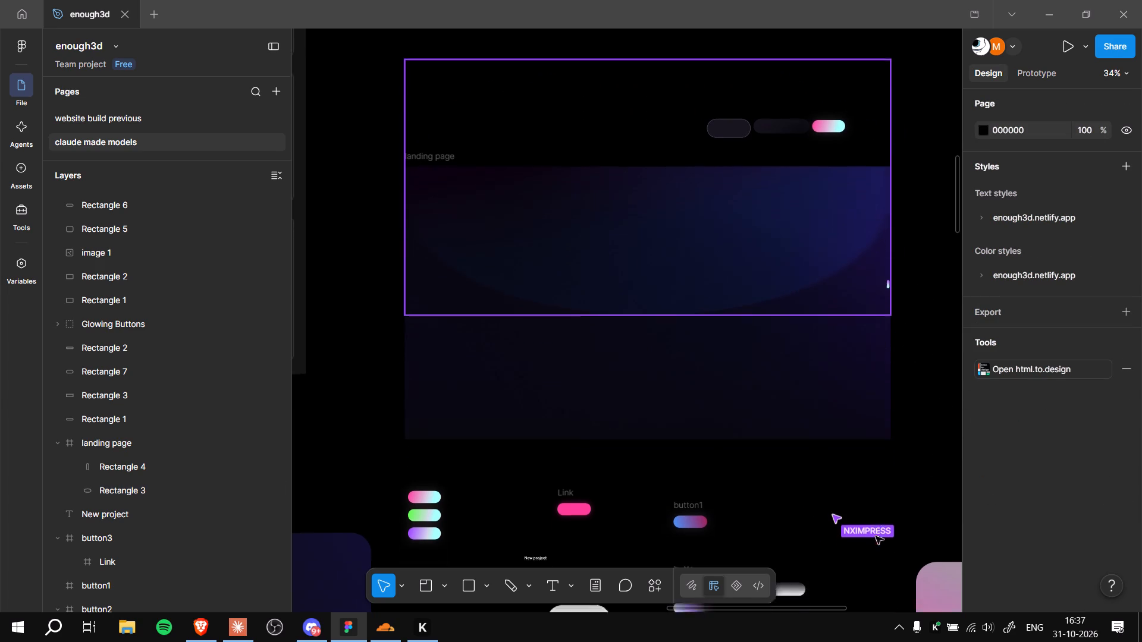
pyautogui.scroll(-2, 876, 536)
pyautogui.keyDown('ctrl'); pyautogui.scroll(-3, 889, 498); pyautogui.keyUp('ctrl')
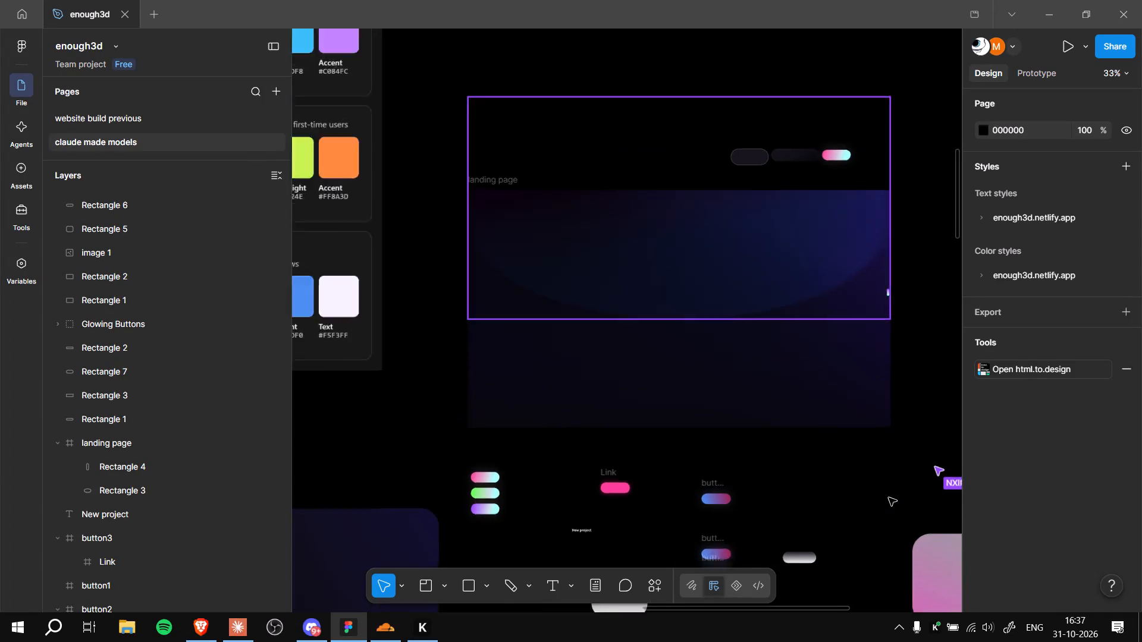
pyautogui.keyDown('ctrl'); pyautogui.scroll(-2, 889, 498); pyautogui.keyUp('ctrl')
pyautogui.keyDown('ctrl'); pyautogui.scroll(5, 889, 498); pyautogui.keyUp('ctrl')
pyautogui.keyDown('ctrl'); pyautogui.scroll(-1, 889, 498); pyautogui.keyUp('ctrl')
pyautogui.keyDown('ctrl'); pyautogui.scroll(1, 890, 498); pyautogui.keyUp('ctrl')
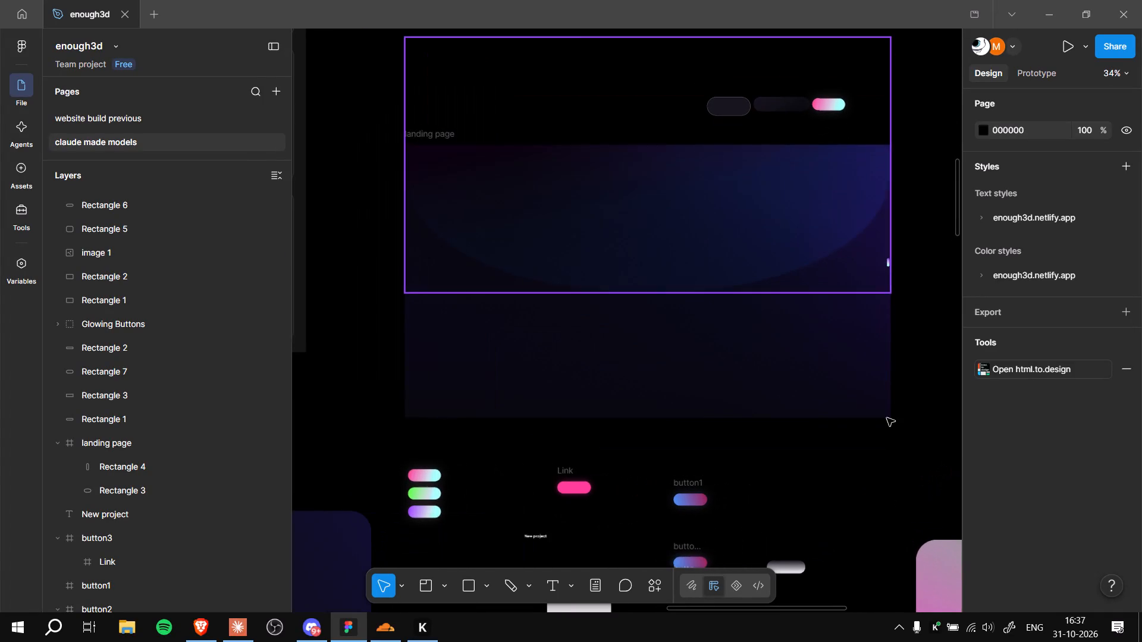
pyautogui.keyDown('ctrl'); pyautogui.scroll(-5, 918, 442); pyautogui.keyUp('ctrl')
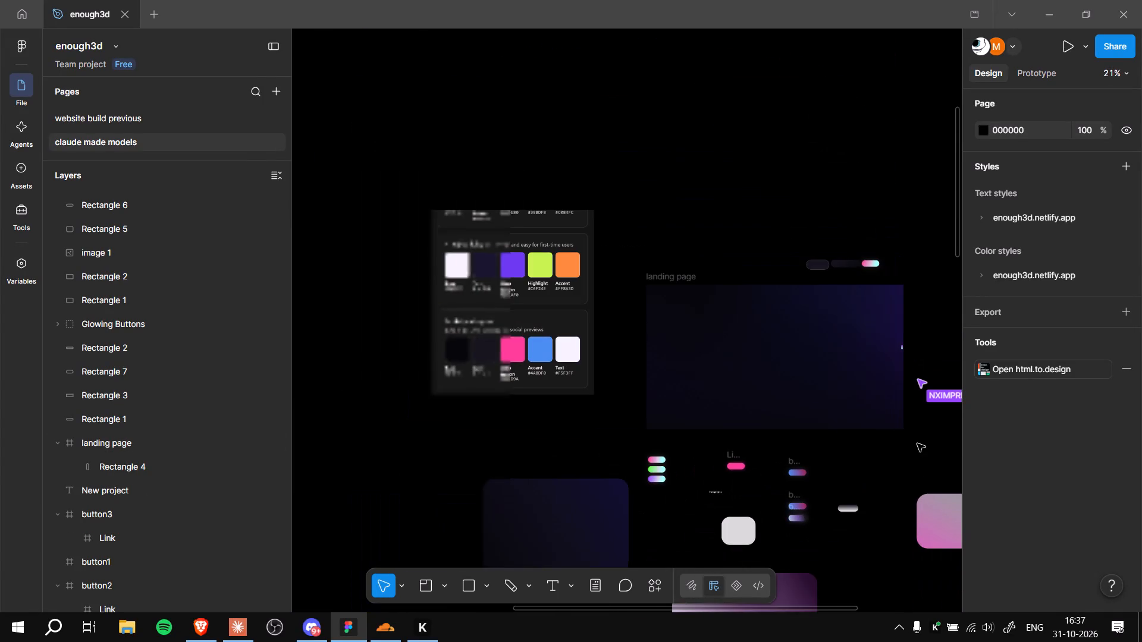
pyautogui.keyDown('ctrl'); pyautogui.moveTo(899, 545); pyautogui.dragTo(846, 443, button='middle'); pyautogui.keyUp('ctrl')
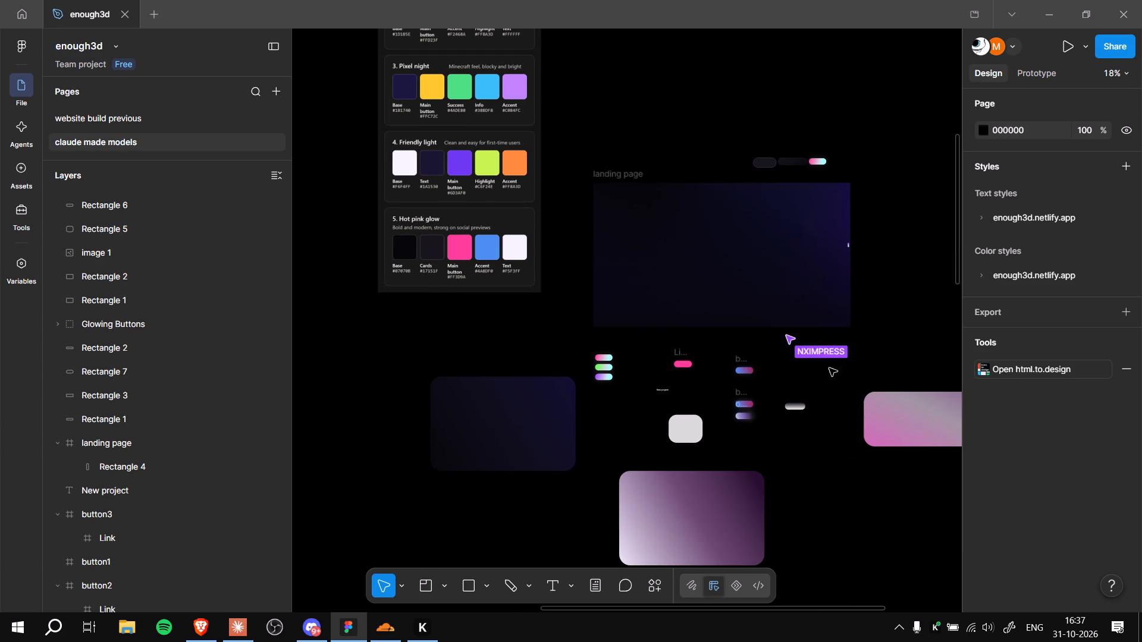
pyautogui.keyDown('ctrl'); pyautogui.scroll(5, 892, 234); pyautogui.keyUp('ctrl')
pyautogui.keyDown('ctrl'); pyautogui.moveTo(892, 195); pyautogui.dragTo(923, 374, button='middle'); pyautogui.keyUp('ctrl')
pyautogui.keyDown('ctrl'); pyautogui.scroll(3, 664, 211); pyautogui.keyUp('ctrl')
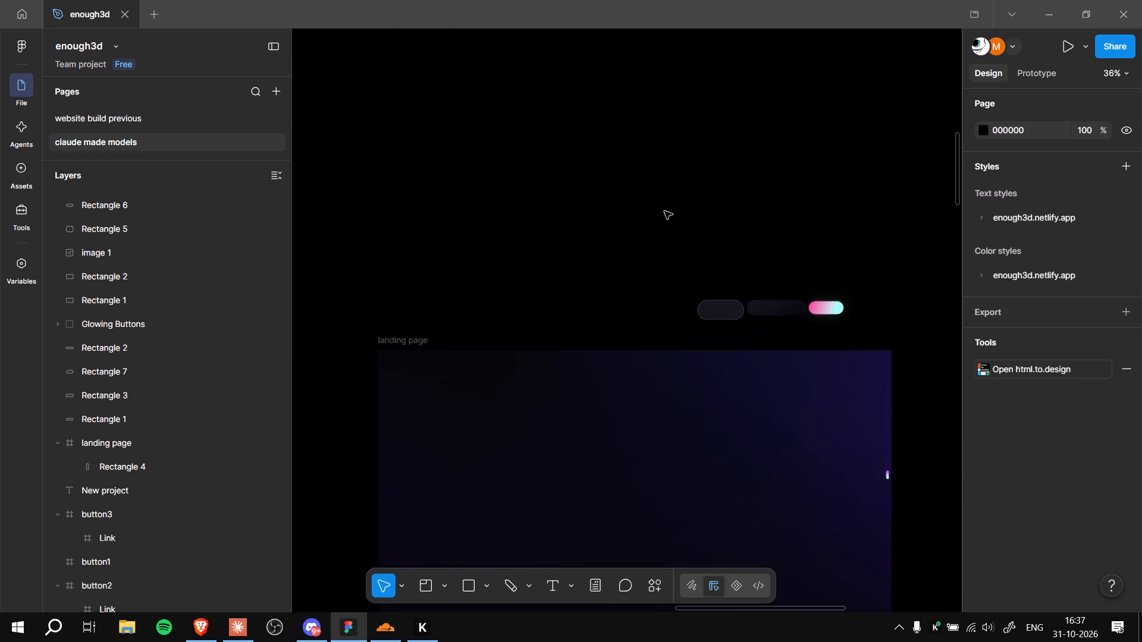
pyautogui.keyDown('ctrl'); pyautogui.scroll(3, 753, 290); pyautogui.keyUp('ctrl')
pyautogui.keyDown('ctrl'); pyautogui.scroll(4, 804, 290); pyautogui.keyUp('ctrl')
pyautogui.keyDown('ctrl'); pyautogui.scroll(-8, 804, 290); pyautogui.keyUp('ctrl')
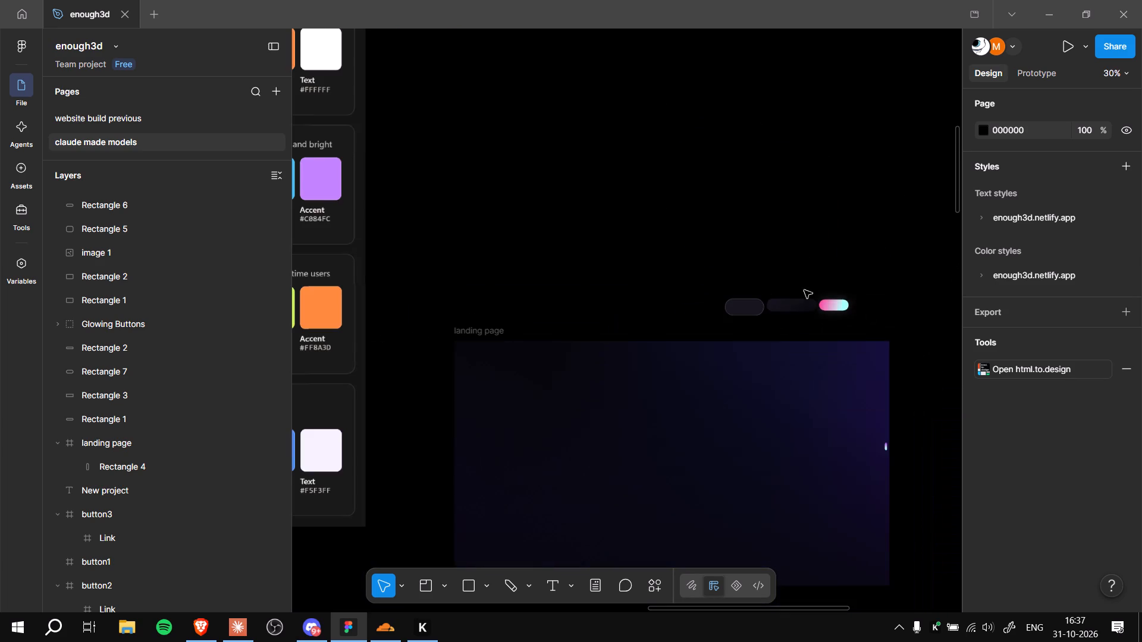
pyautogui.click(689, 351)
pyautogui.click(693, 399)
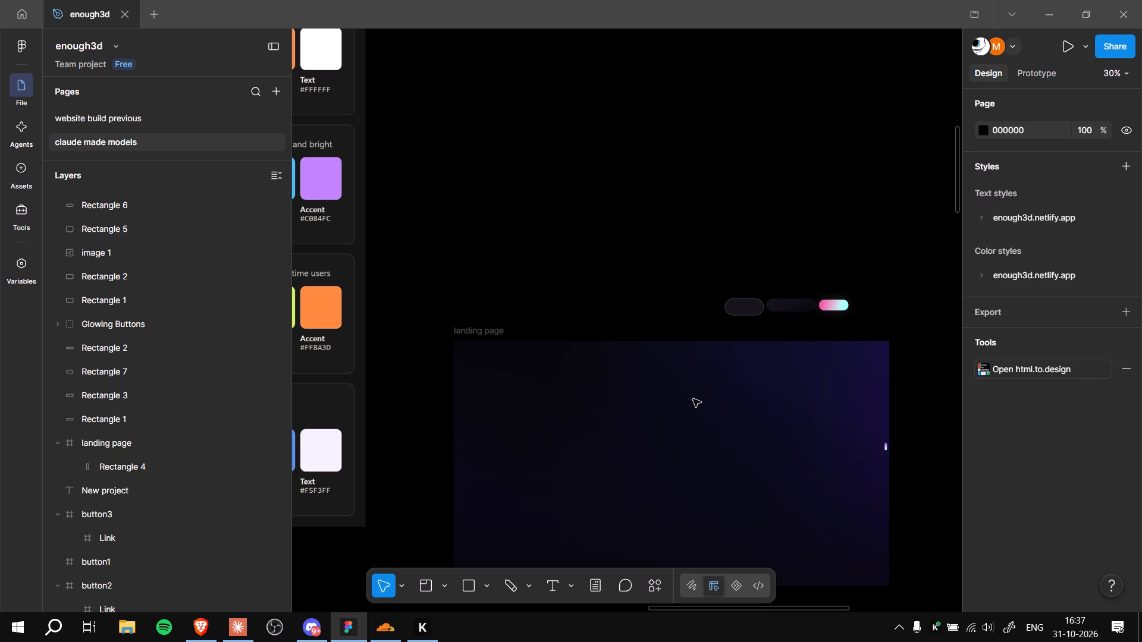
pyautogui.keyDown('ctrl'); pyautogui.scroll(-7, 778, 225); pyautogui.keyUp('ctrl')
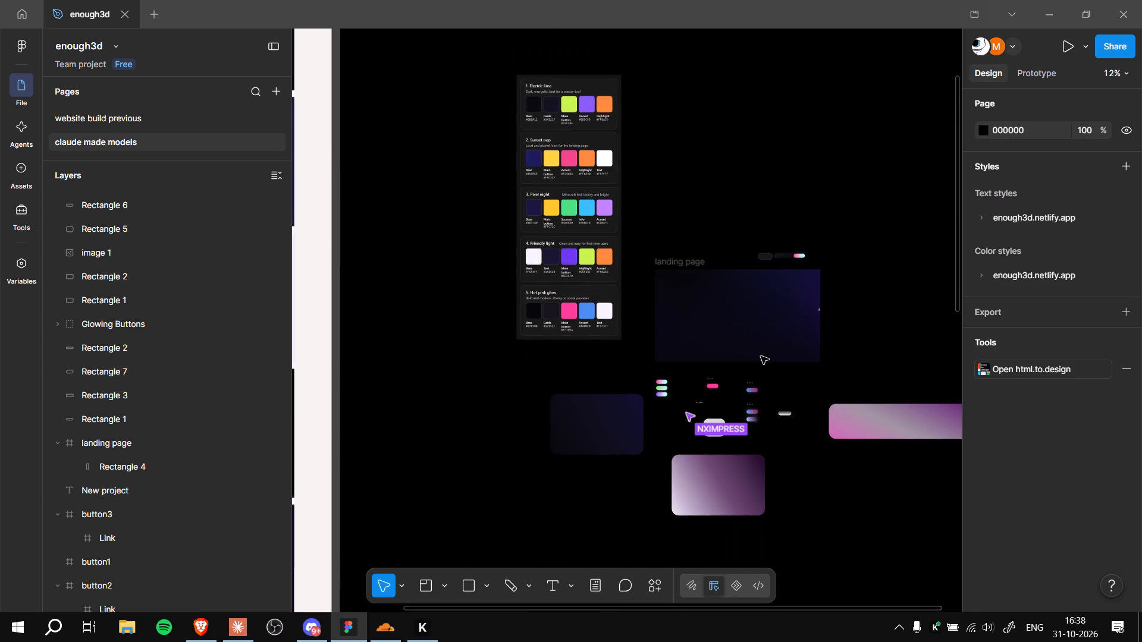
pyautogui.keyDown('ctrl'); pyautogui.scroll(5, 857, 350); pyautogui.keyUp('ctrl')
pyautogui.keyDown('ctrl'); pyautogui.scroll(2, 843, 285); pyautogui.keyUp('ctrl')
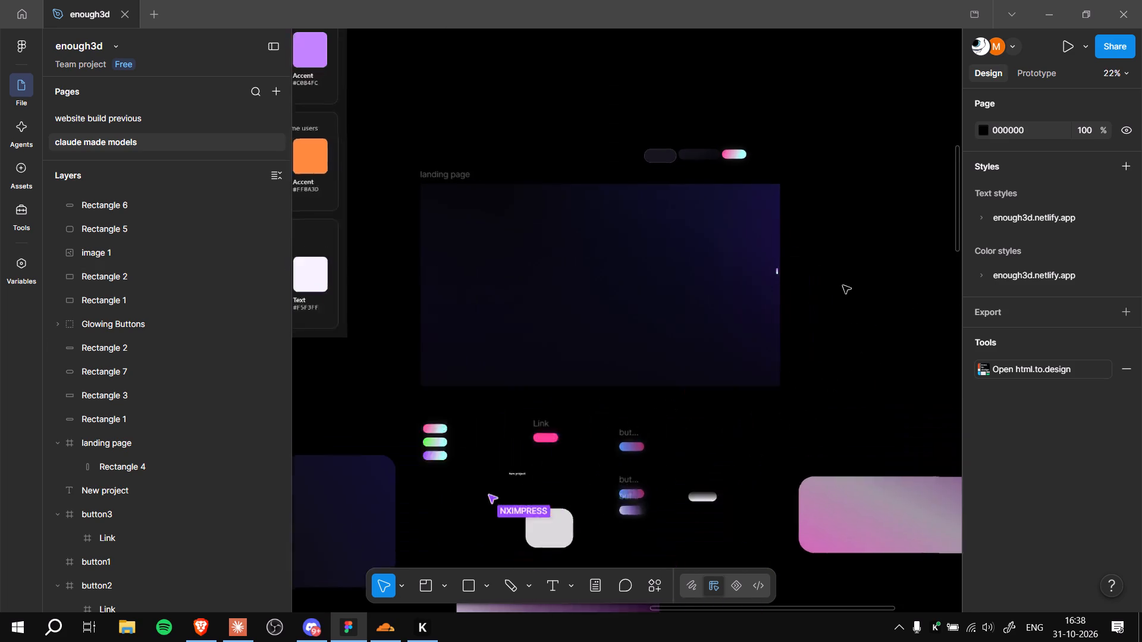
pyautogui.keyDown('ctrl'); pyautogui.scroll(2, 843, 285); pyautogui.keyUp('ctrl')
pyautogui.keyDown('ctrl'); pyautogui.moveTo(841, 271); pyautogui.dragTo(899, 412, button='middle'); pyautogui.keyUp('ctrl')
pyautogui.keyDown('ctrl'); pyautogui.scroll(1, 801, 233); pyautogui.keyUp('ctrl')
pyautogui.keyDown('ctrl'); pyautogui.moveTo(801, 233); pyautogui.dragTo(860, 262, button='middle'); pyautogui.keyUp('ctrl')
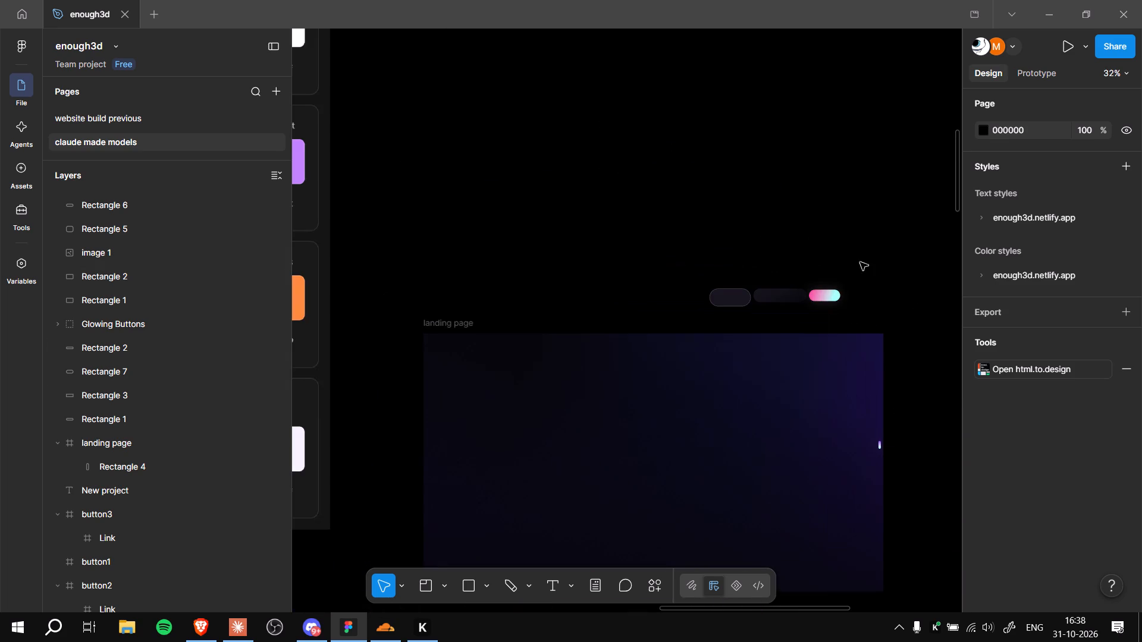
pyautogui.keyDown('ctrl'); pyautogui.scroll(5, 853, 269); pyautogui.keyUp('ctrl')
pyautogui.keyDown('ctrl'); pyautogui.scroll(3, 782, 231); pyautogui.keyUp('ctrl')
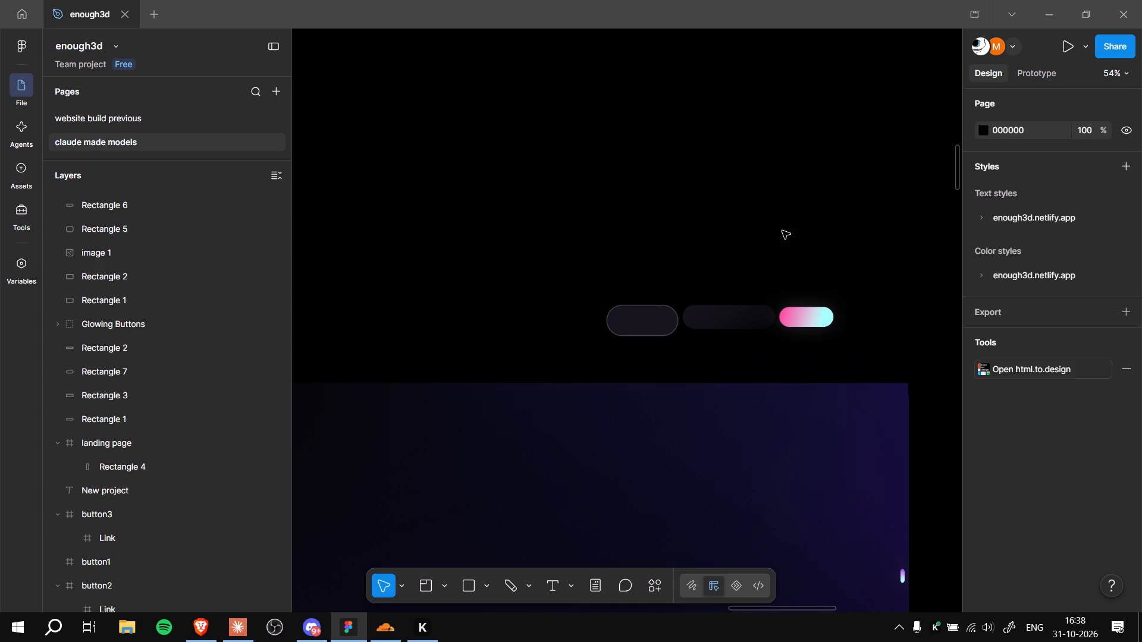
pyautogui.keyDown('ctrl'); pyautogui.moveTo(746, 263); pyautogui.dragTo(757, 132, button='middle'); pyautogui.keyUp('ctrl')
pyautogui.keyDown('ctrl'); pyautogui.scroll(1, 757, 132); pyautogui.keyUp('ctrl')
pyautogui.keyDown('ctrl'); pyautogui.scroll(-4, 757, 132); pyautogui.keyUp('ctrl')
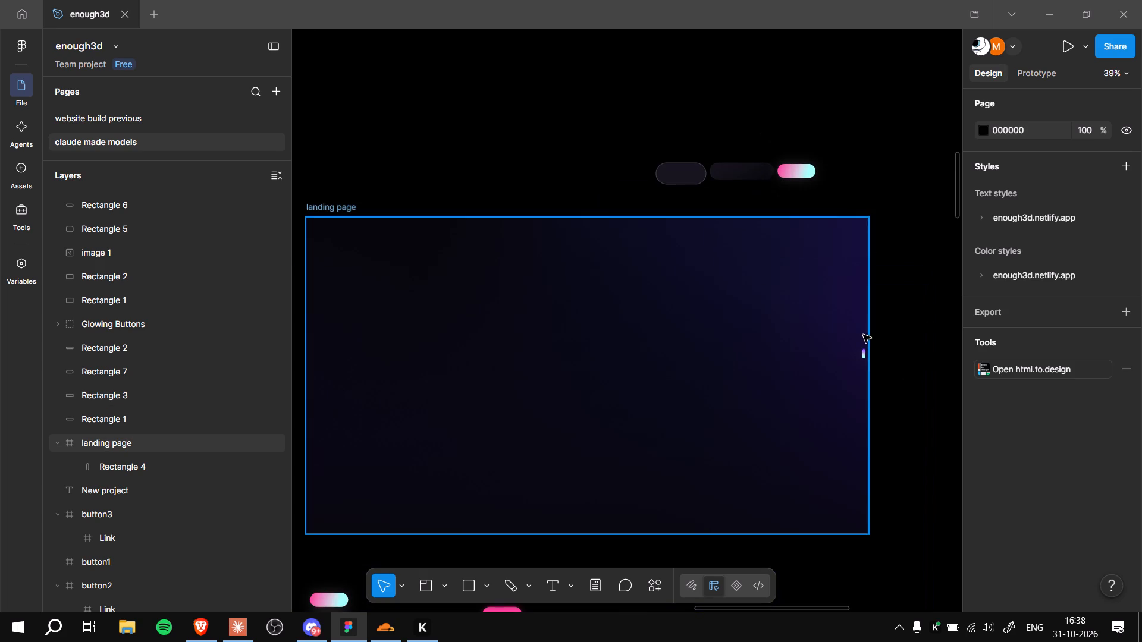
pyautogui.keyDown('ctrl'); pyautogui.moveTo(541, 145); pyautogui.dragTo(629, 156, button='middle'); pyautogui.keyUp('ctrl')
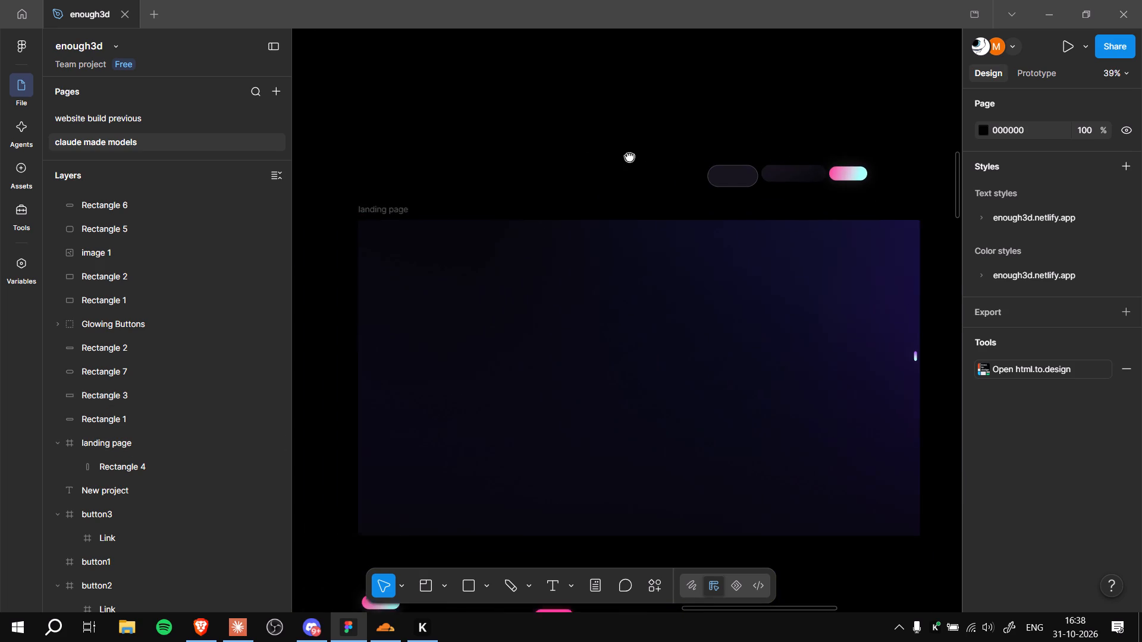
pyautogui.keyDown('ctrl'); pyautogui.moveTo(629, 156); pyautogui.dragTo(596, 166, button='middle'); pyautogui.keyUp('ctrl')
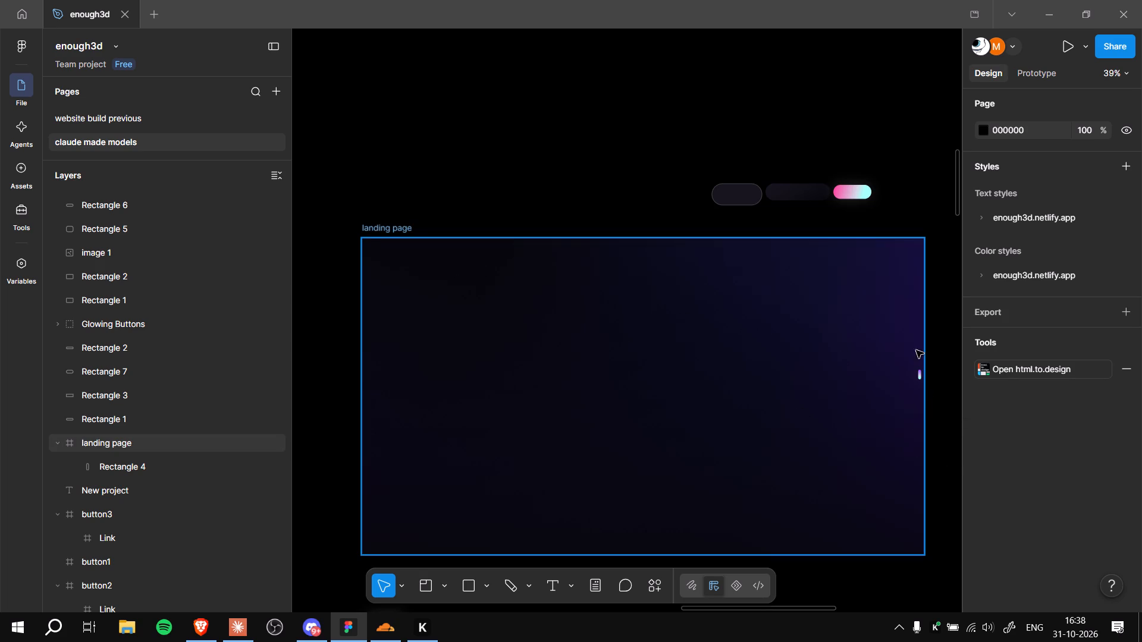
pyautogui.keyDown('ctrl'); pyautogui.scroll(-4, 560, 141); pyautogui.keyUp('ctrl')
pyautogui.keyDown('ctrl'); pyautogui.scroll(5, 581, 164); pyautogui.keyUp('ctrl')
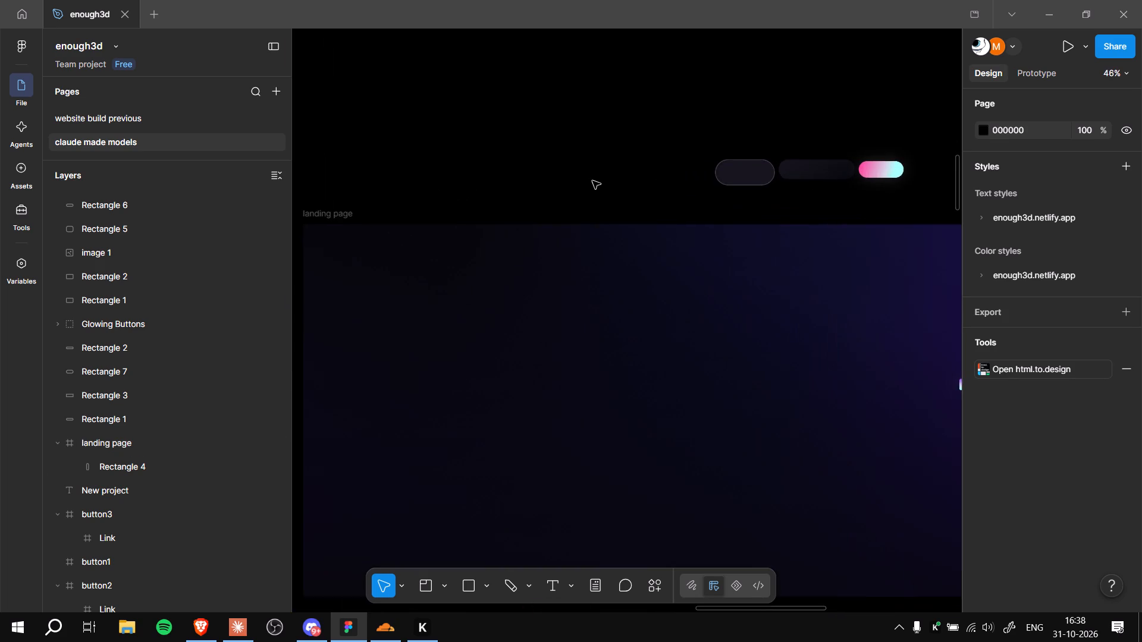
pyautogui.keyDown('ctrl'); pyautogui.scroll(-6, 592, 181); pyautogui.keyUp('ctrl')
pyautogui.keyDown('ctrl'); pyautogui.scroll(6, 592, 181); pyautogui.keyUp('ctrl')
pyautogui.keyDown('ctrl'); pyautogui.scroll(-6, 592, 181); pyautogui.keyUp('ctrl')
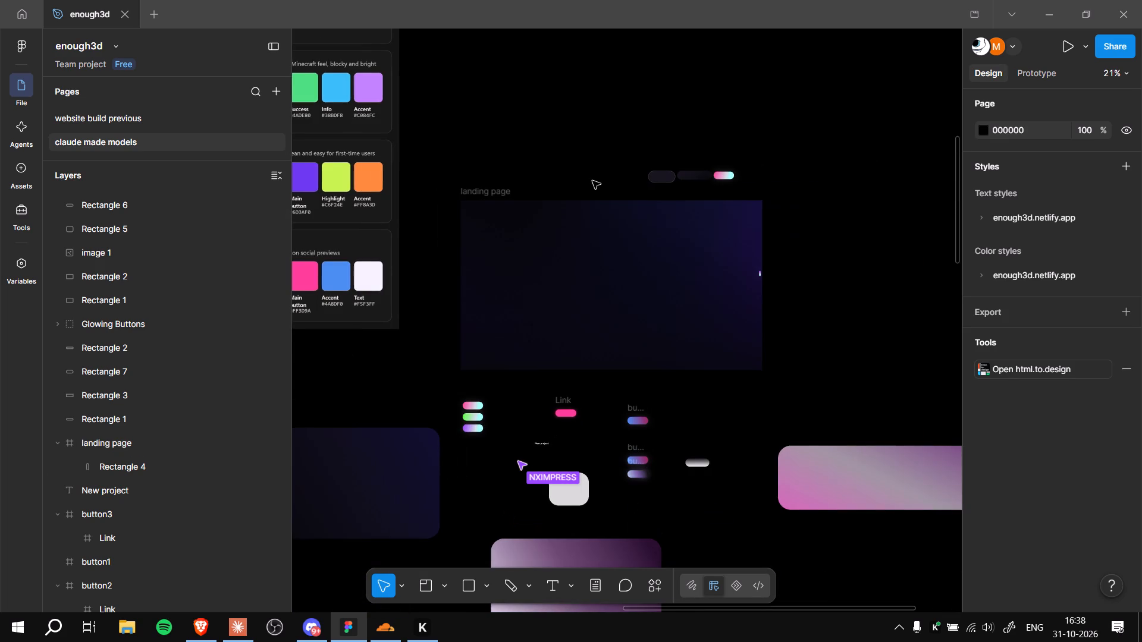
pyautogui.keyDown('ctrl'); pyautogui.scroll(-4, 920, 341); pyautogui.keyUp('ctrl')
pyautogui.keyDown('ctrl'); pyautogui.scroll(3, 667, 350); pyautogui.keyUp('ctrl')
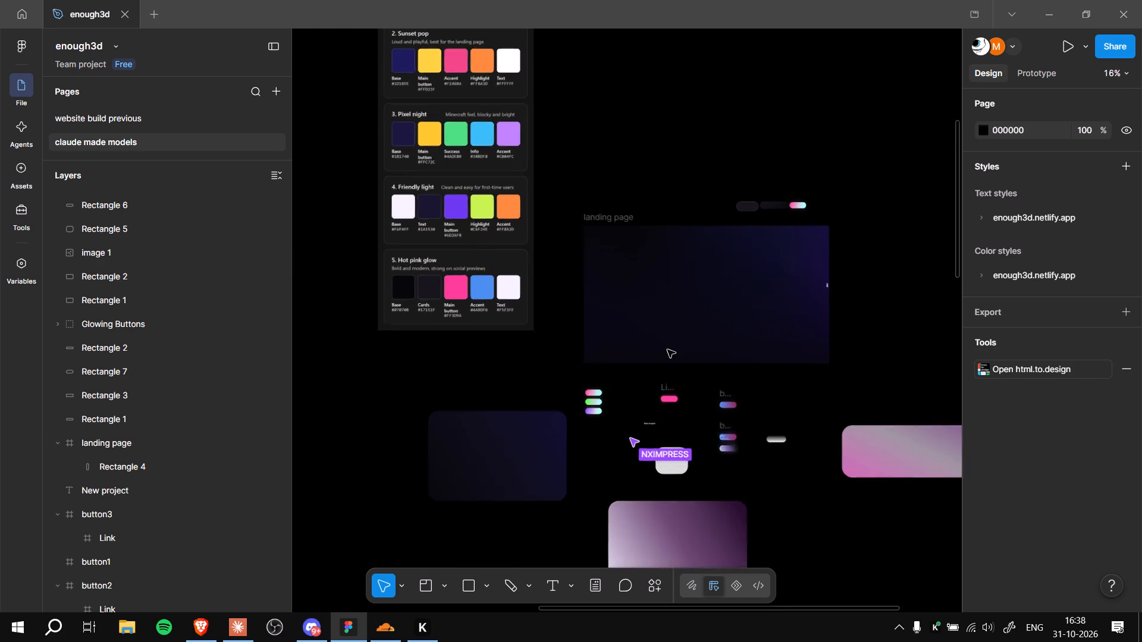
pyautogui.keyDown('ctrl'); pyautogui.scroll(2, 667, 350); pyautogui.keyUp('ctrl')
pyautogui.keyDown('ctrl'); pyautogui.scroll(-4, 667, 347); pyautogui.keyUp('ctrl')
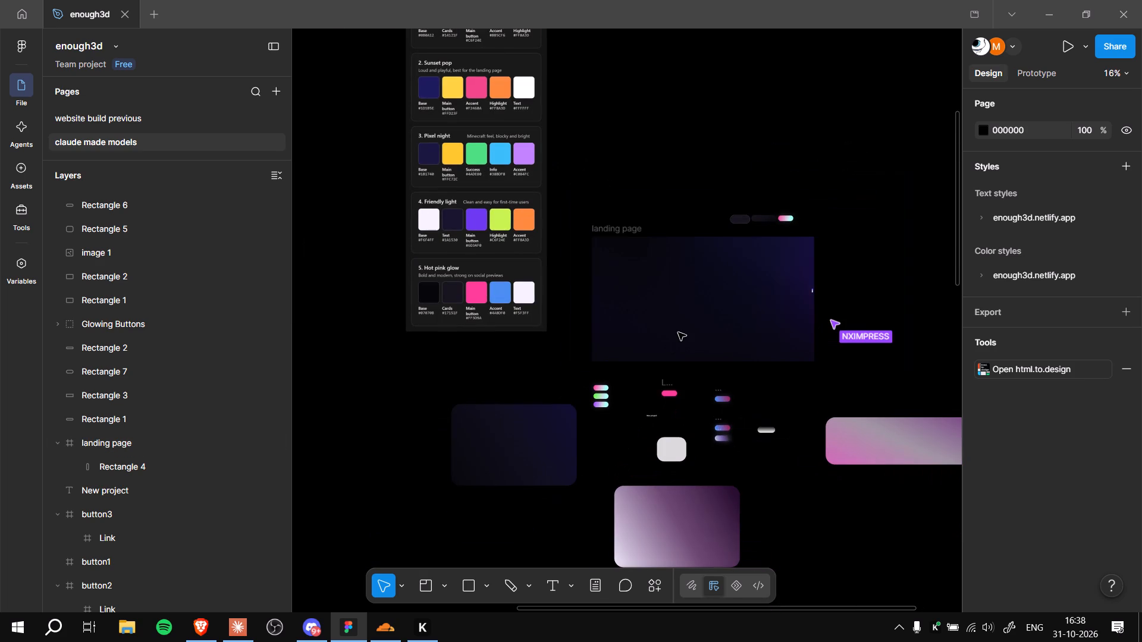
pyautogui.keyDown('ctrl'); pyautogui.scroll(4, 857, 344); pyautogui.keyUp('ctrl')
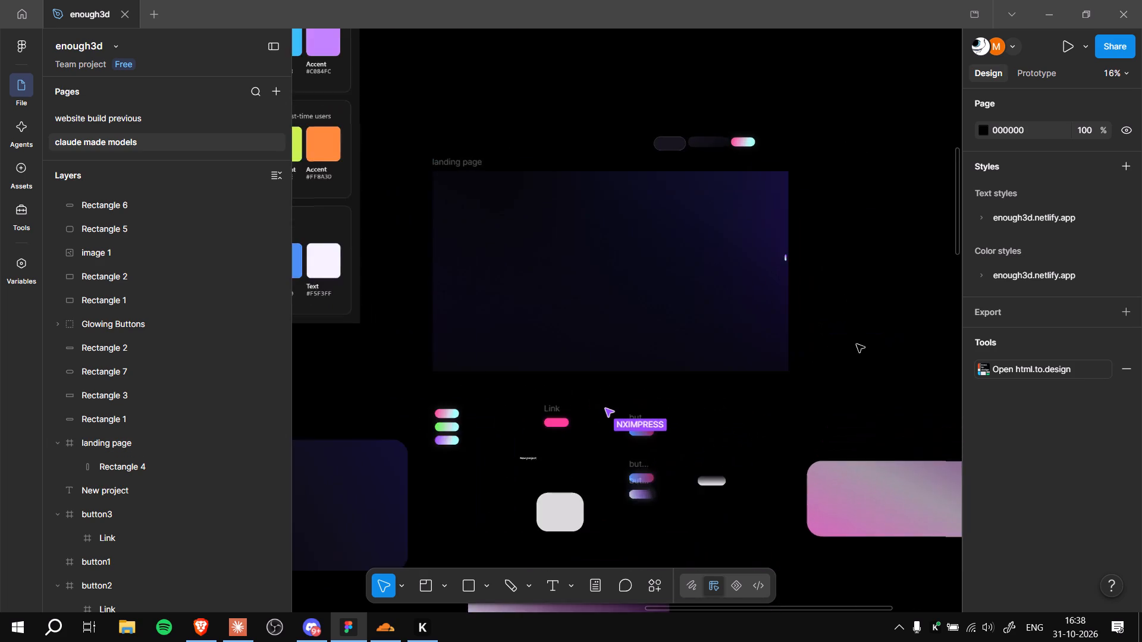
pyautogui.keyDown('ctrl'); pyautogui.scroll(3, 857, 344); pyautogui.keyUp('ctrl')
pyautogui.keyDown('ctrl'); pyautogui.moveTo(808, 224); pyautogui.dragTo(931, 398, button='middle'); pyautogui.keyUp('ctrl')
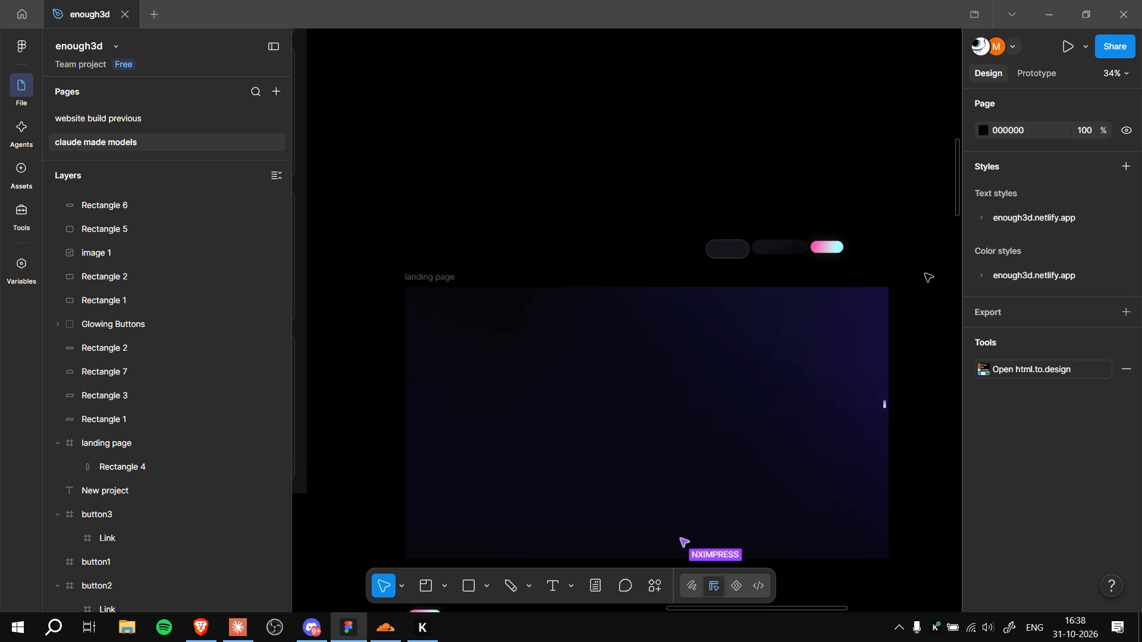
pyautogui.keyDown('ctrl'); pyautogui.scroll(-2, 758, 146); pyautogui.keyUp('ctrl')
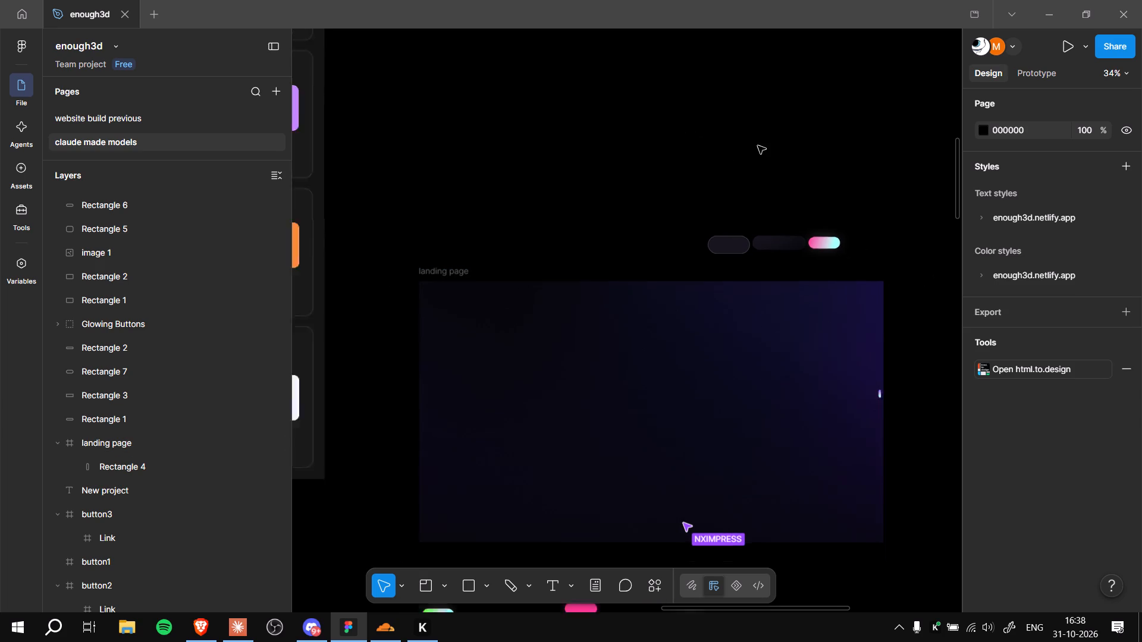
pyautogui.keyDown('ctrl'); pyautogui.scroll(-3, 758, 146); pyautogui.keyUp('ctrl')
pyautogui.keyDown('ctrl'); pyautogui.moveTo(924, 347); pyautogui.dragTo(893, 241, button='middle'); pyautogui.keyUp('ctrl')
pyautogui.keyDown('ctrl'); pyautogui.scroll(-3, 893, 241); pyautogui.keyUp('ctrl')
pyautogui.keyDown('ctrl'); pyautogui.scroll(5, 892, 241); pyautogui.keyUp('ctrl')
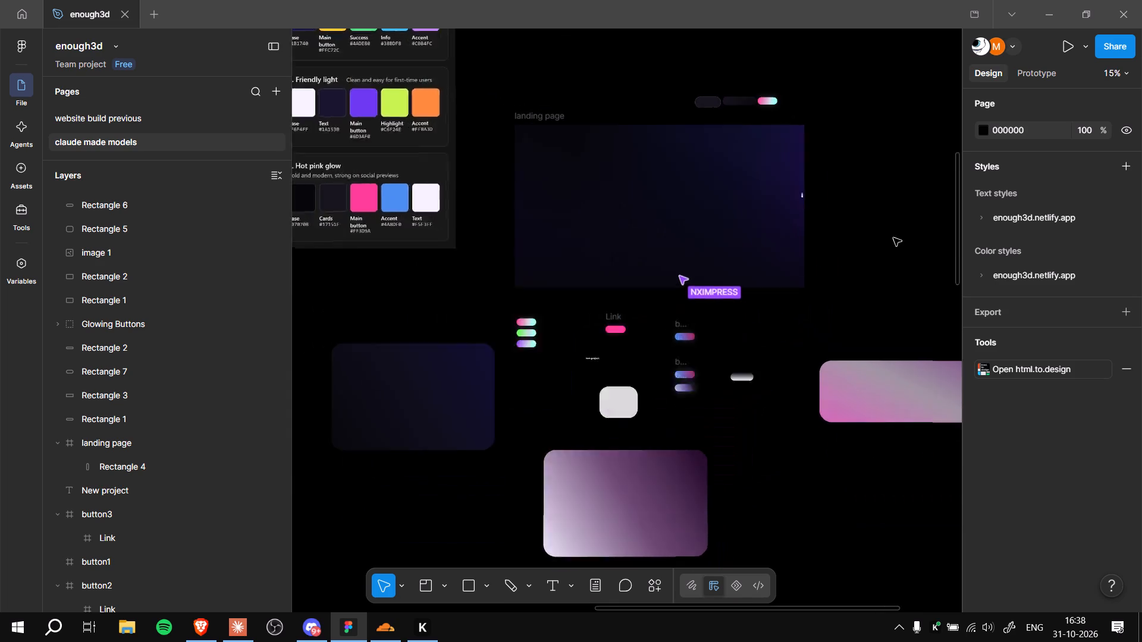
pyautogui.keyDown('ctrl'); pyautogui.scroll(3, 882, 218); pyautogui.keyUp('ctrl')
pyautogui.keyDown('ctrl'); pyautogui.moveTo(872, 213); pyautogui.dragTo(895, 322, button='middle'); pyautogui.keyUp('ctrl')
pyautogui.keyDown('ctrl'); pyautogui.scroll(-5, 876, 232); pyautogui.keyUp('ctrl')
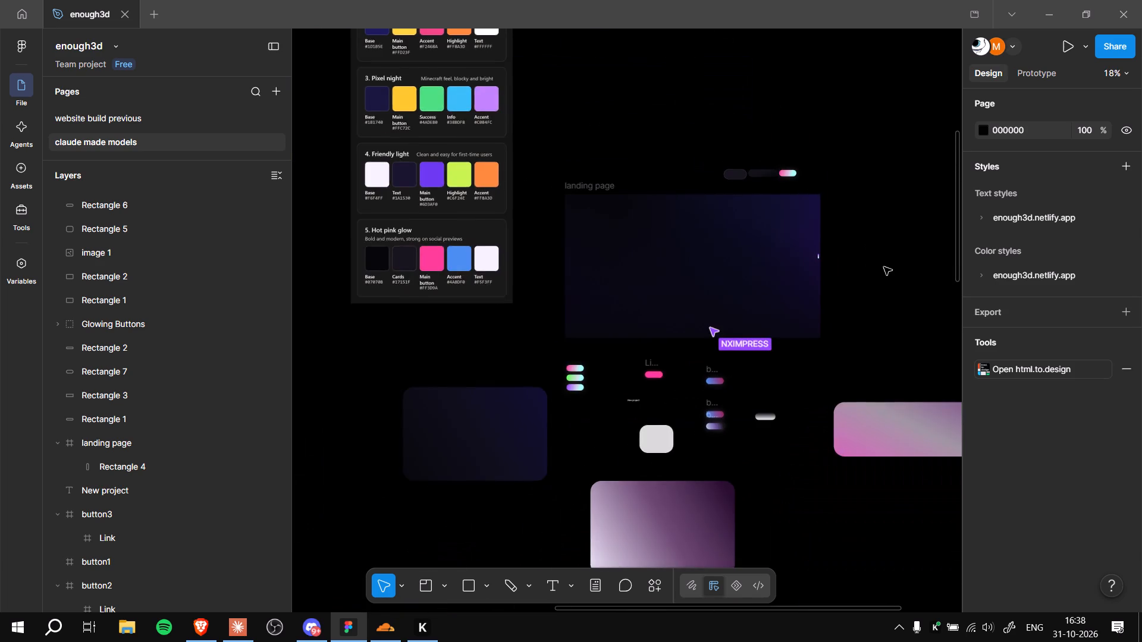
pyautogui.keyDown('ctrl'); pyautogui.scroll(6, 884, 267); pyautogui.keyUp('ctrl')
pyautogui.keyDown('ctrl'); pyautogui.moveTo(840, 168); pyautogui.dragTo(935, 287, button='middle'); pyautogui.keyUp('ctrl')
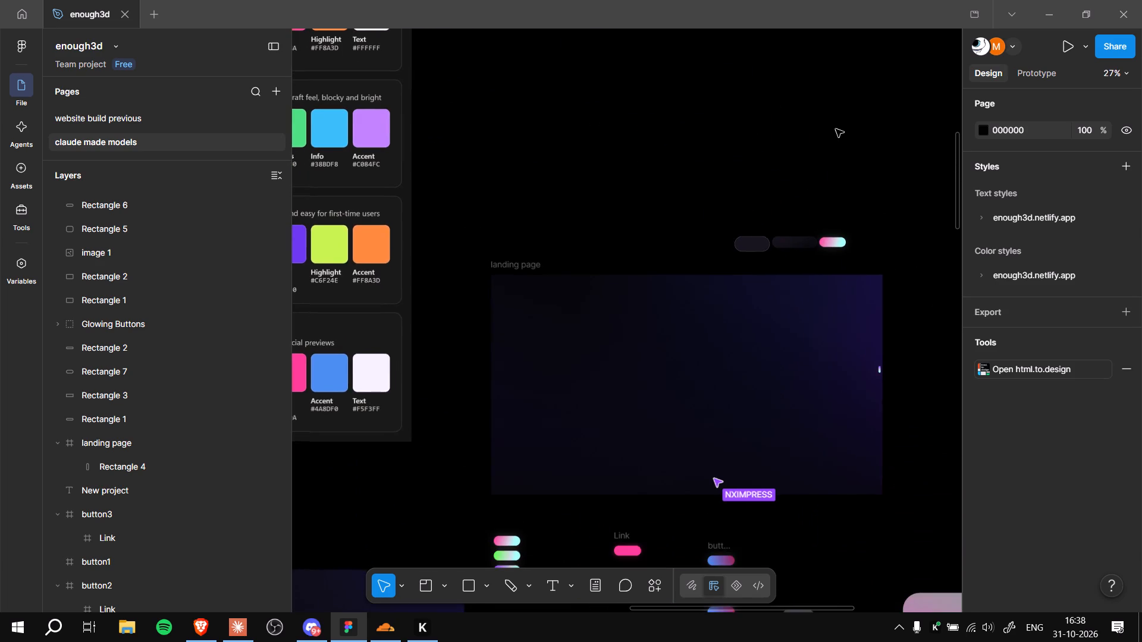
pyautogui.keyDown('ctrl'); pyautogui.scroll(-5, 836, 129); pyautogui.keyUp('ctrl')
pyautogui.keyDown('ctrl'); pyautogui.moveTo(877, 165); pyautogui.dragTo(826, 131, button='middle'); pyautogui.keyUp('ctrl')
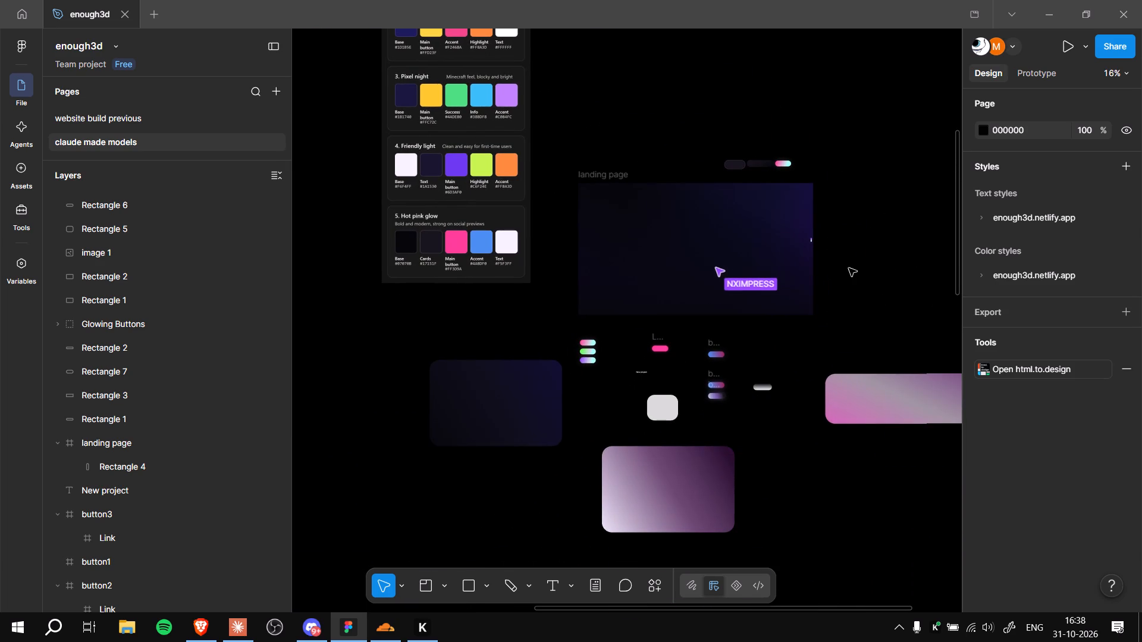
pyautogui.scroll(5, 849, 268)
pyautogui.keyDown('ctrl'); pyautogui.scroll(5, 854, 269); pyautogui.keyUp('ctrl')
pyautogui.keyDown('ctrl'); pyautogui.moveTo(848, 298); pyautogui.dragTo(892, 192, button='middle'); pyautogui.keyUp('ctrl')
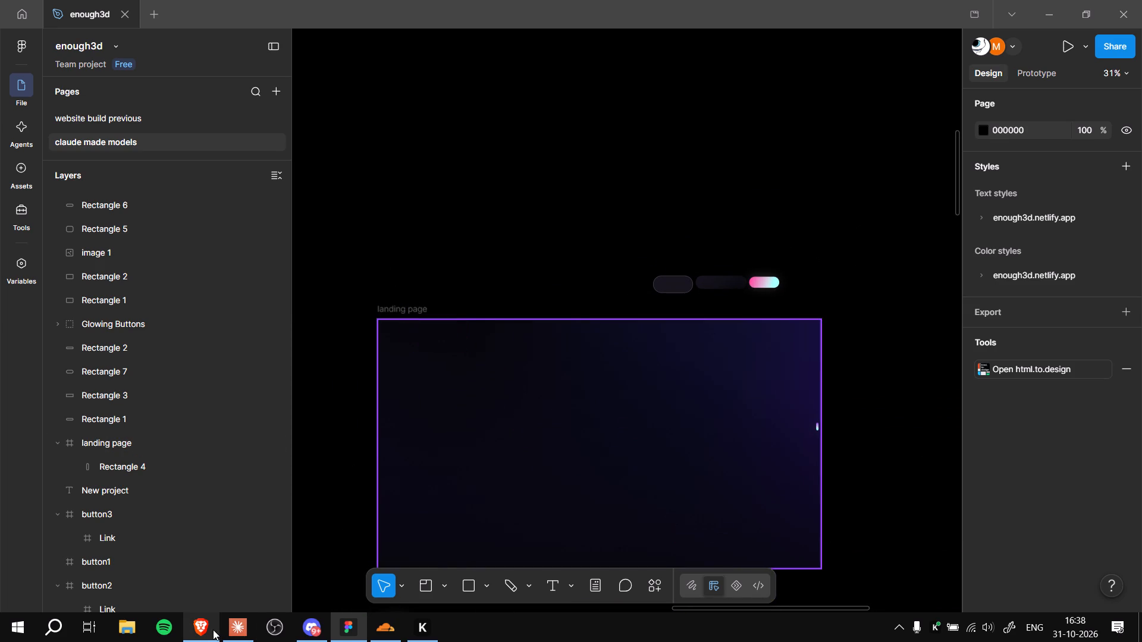
# Compare the Enough3D Dashboard artboards in the browser with the landing page frame in Figma.
pyautogui.click(213, 629)
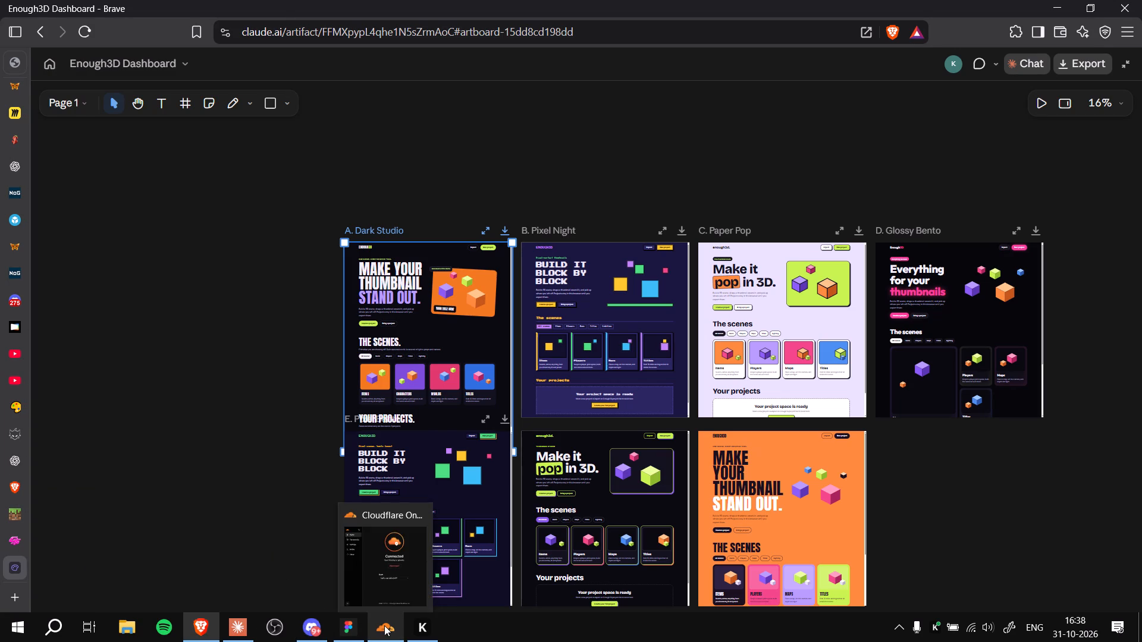
pyautogui.click(356, 625)
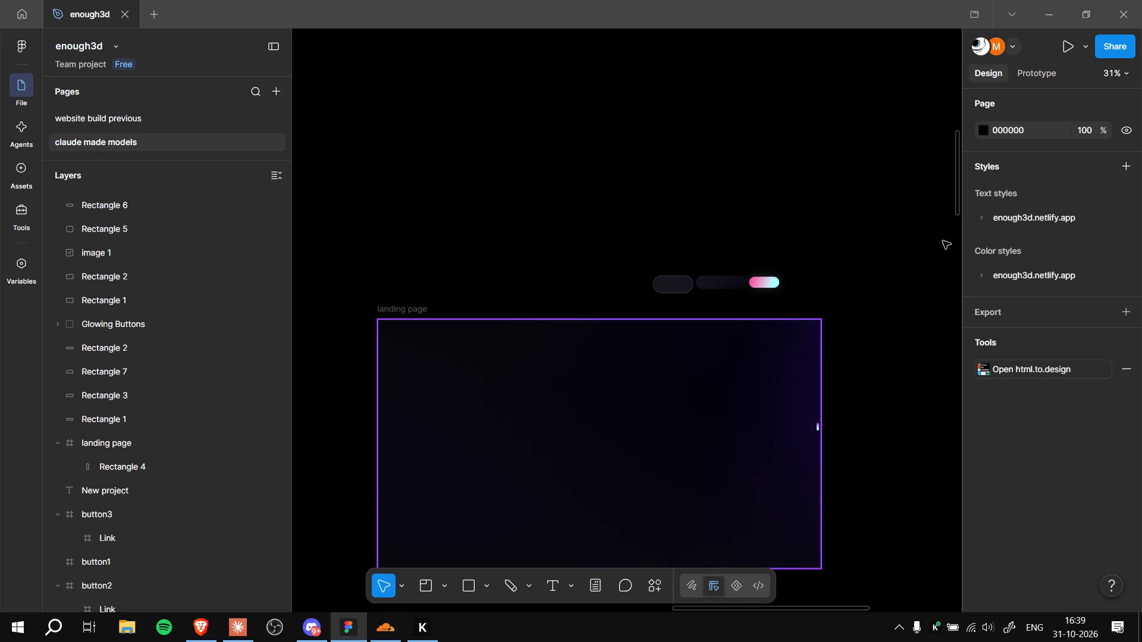
pyautogui.scroll(-5, 890, 307)
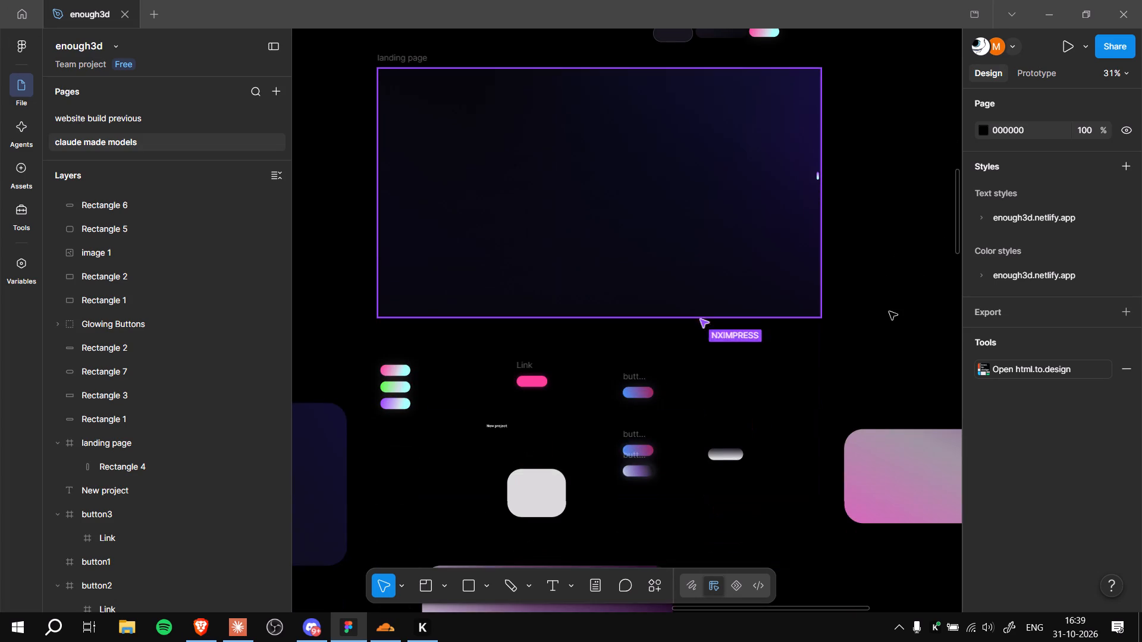
pyautogui.scroll(2, 889, 311)
pyautogui.moveTo(889, 268); pyautogui.dragTo(895, 363, button='middle')
pyautogui.moveTo(877, 266); pyautogui.dragTo(889, 340, button='middle')
pyautogui.scroll(1, 854, 244)
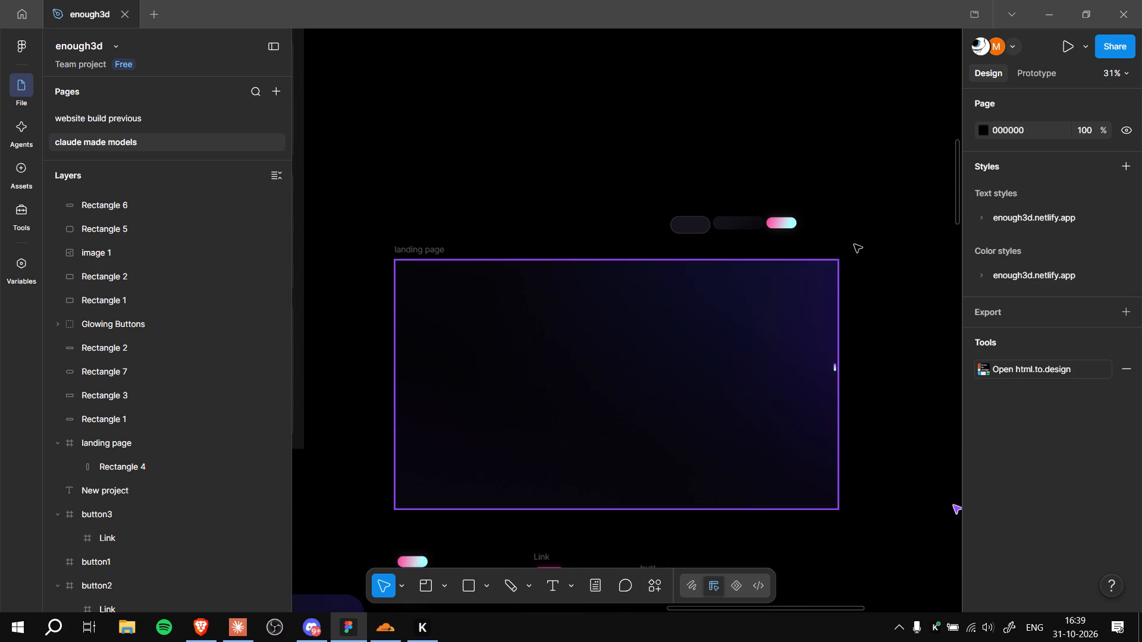
pyautogui.keyDown('ctrl'); pyautogui.scroll(-5, 901, 235); pyautogui.keyUp('ctrl')
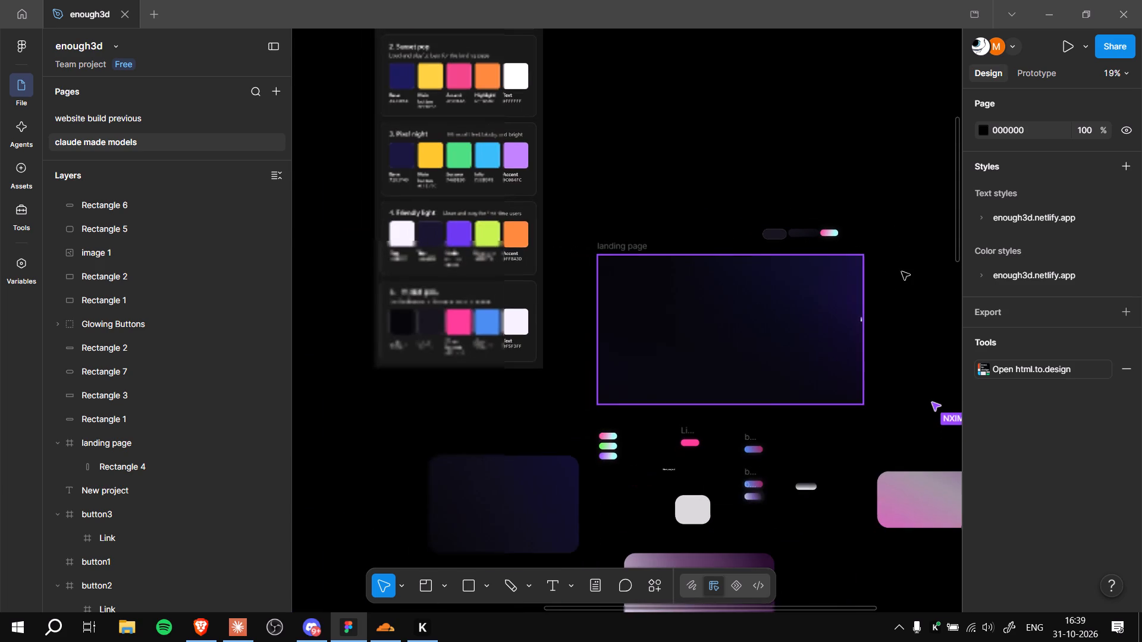
pyautogui.keyDown('ctrl'); pyautogui.moveTo(907, 363); pyautogui.dragTo(874, 226, button='middle'); pyautogui.keyUp('ctrl')
pyautogui.keyDown('ctrl'); pyautogui.scroll(1, 874, 226); pyautogui.keyUp('ctrl')
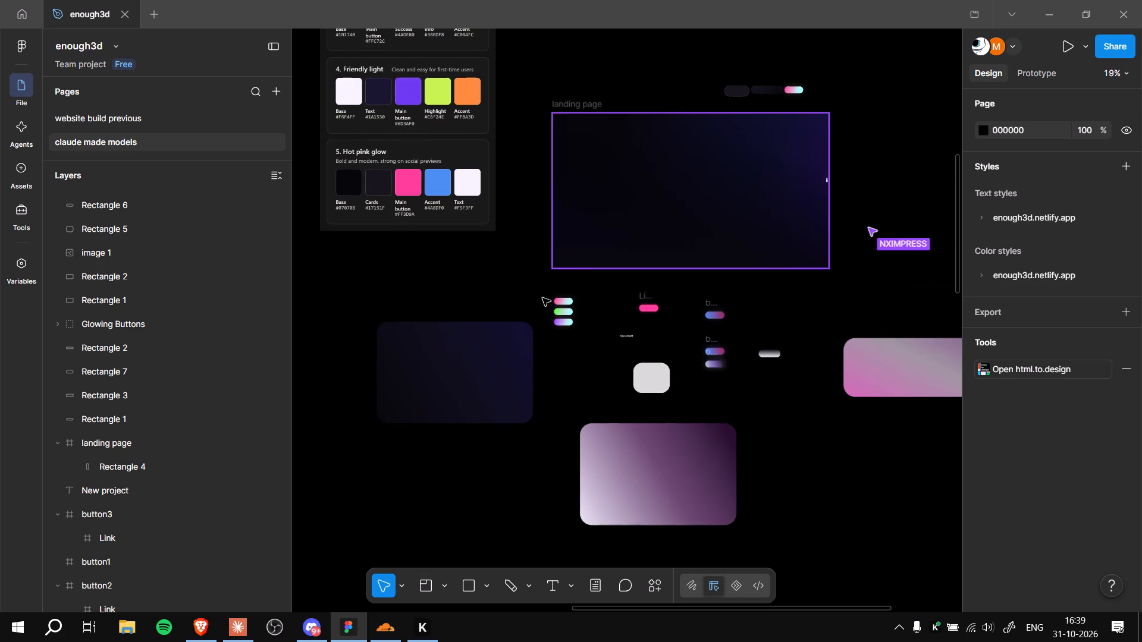
# Examine the color palettes beside the landing page frame, focusing on the Hot pink glow theme.
pyautogui.keyDown('ctrl'); pyautogui.moveTo(410, 285); pyautogui.dragTo(522, 318, button='middle'); pyautogui.keyUp('ctrl')
pyautogui.keyDown('ctrl'); pyautogui.scroll(7, 516, 301); pyautogui.keyUp('ctrl')
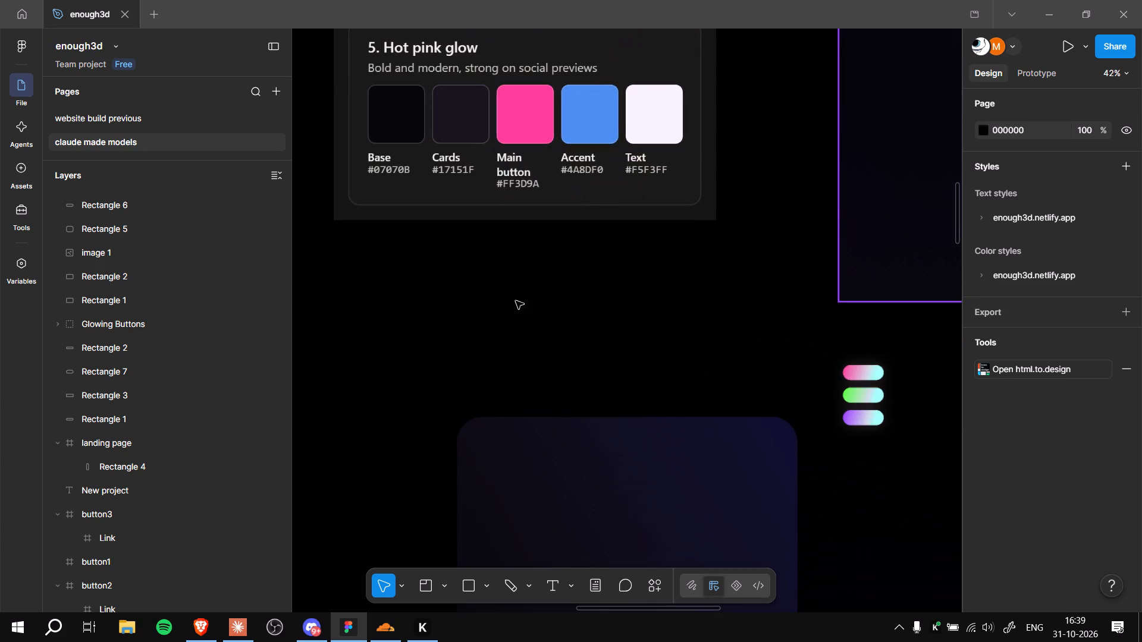
pyautogui.keyDown('ctrl'); pyautogui.moveTo(567, 313); pyautogui.dragTo(508, 417, button='middle'); pyautogui.keyUp('ctrl')
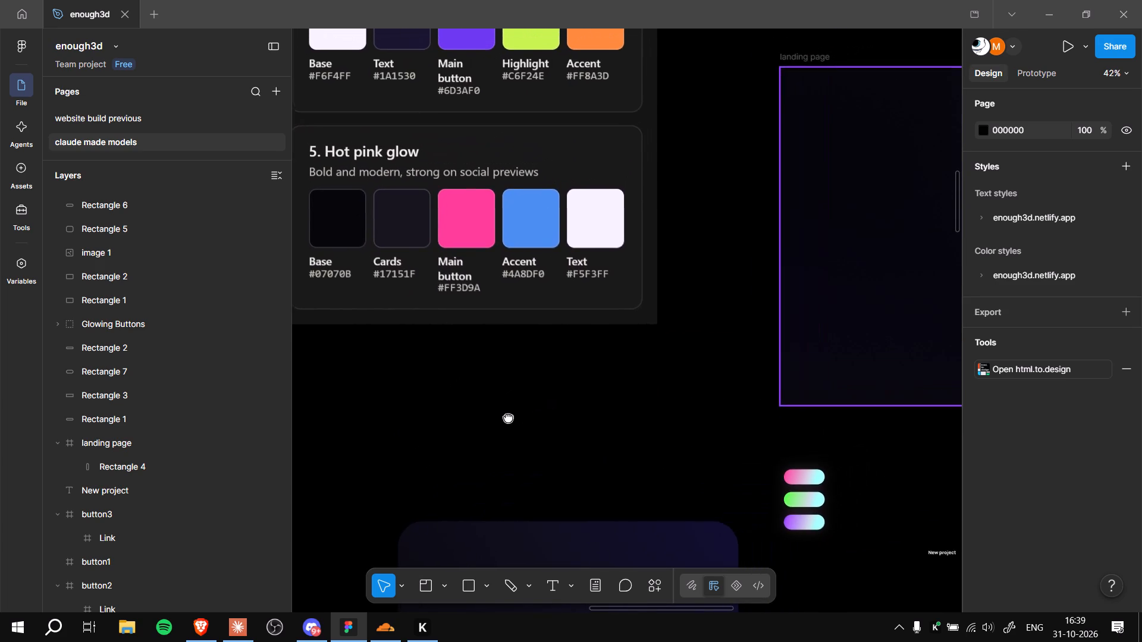
pyautogui.keyDown('ctrl'); pyautogui.moveTo(508, 417); pyautogui.dragTo(560, 454, button='middle'); pyautogui.keyUp('ctrl')
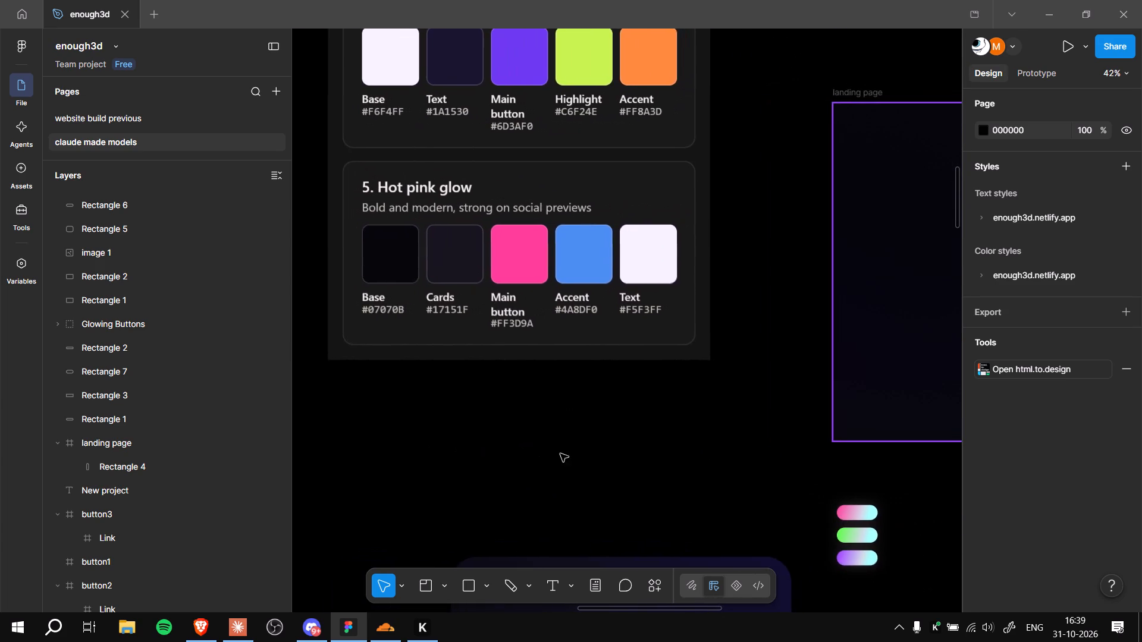
pyautogui.keyDown('ctrl'); pyautogui.scroll(-3, 571, 446); pyautogui.keyUp('ctrl')
pyautogui.keyDown('ctrl'); pyautogui.moveTo(661, 455); pyautogui.dragTo(567, 481, button='middle'); pyautogui.keyUp('ctrl')
pyautogui.keyDown('ctrl'); pyautogui.moveTo(561, 483); pyautogui.dragTo(471, 484, button='middle'); pyautogui.keyUp('ctrl')
pyautogui.keyDown('ctrl'); pyautogui.scroll(-2, 471, 484); pyautogui.keyUp('ctrl')
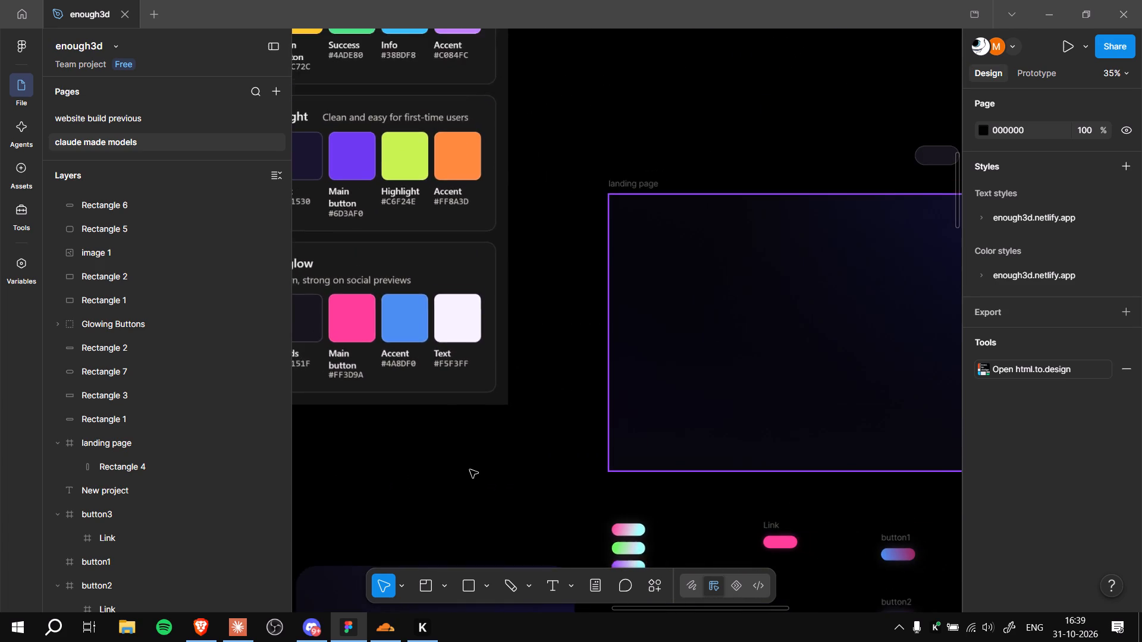
pyautogui.keyDown('ctrl'); pyautogui.scroll(-5, 470, 470); pyautogui.keyUp('ctrl')
pyautogui.keyDown('ctrl'); pyautogui.moveTo(390, 466); pyautogui.dragTo(510, 464, button='middle'); pyautogui.keyUp('ctrl')
pyautogui.keyDown('ctrl'); pyautogui.moveTo(792, 202); pyautogui.dragTo(787, 197, button='middle'); pyautogui.keyUp('ctrl')
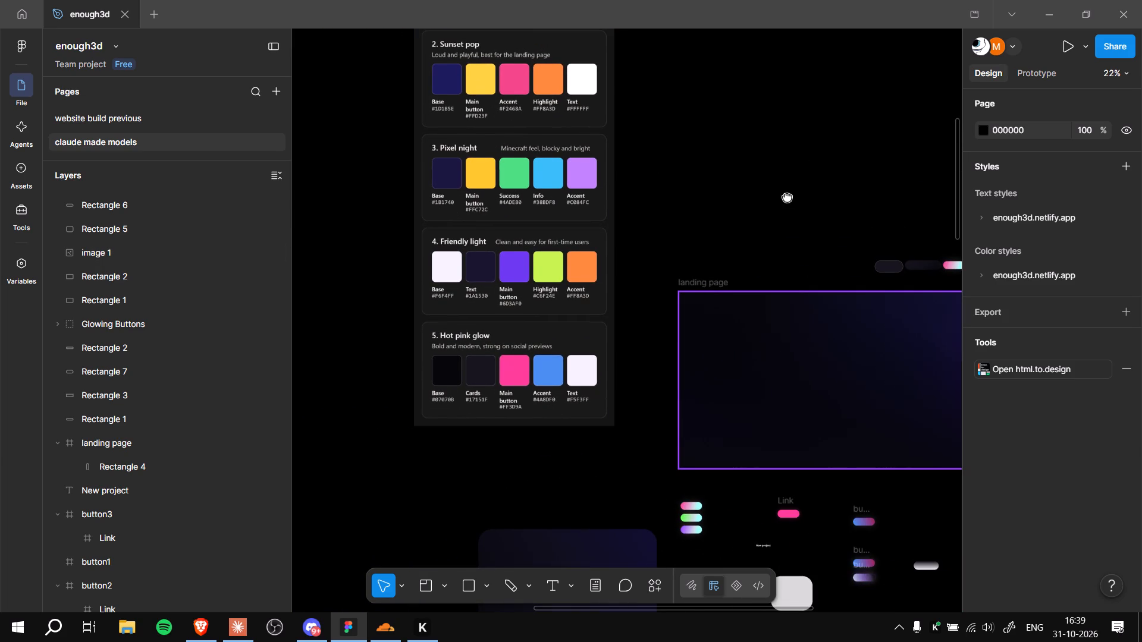
pyautogui.keyDown('ctrl'); pyautogui.moveTo(787, 197); pyautogui.dragTo(754, 130, button='middle'); pyautogui.keyUp('ctrl')
pyautogui.keyDown('ctrl'); pyautogui.scroll(3, 788, 137); pyautogui.keyUp('ctrl')
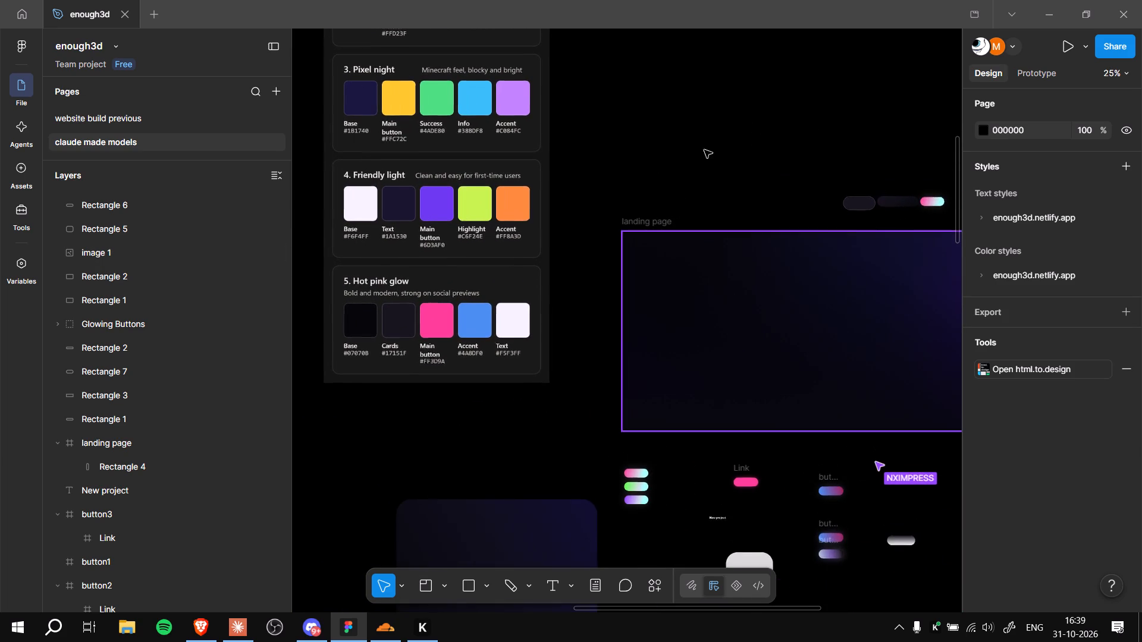
pyautogui.keyDown('ctrl'); pyautogui.moveTo(704, 150); pyautogui.dragTo(810, 124, button='middle'); pyautogui.keyUp('ctrl')
pyautogui.keyDown('ctrl'); pyautogui.scroll(1, 794, 128); pyautogui.keyUp('ctrl')
pyautogui.keyDown('ctrl'); pyautogui.moveTo(796, 127); pyautogui.dragTo(813, 109, button='middle'); pyautogui.keyUp('ctrl')
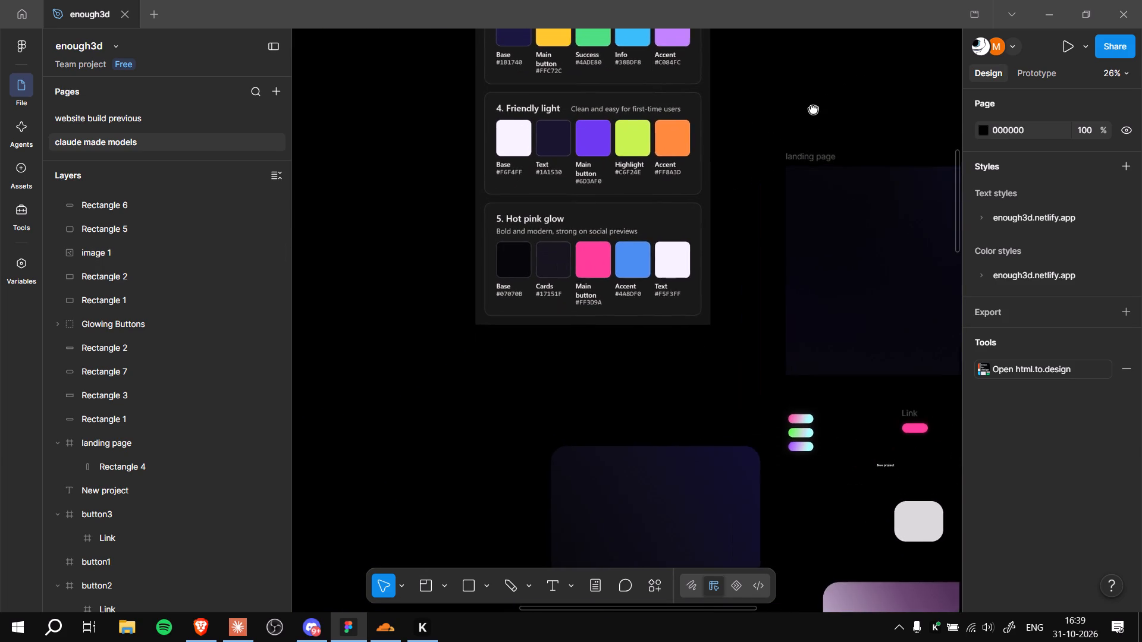
pyautogui.keyDown('ctrl'); pyautogui.moveTo(813, 109); pyautogui.dragTo(717, 117, button='middle'); pyautogui.keyUp('ctrl')
pyautogui.keyDown('ctrl'); pyautogui.moveTo(717, 117); pyautogui.dragTo(792, 95, button='middle'); pyautogui.keyUp('ctrl')
pyautogui.press('shift+super+s')
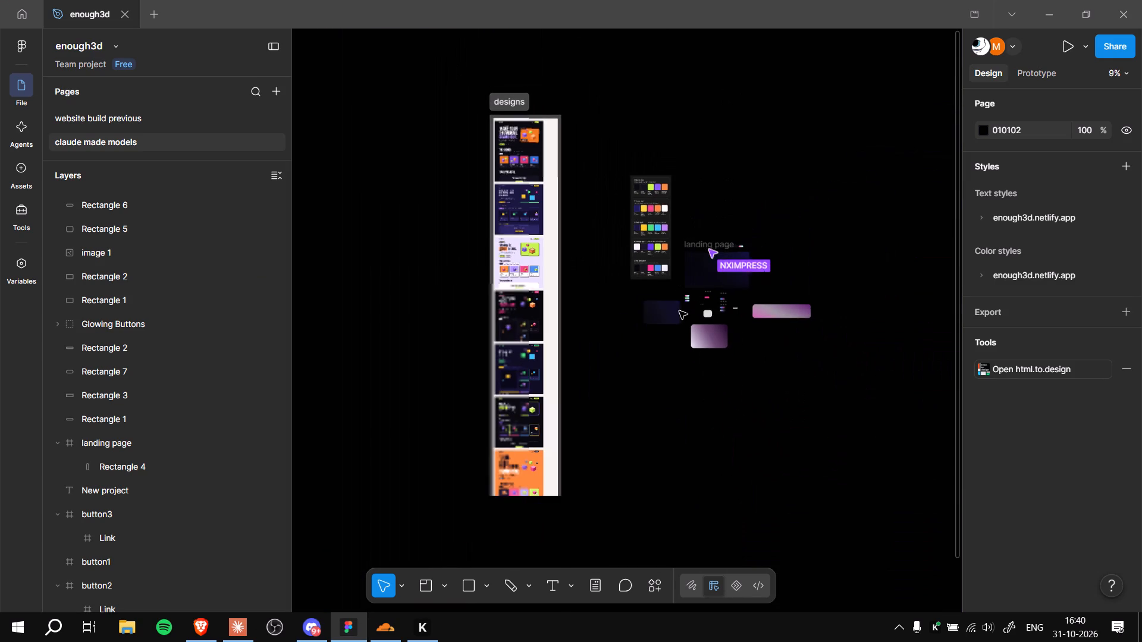
pyautogui.keyDown('ctrl'); pyautogui.scroll(-5, 675, 477); pyautogui.keyUp('ctrl')
pyautogui.keyDown('ctrl'); pyautogui.moveTo(470, 429); pyautogui.dragTo(613, 442, button='middle'); pyautogui.keyUp('ctrl')
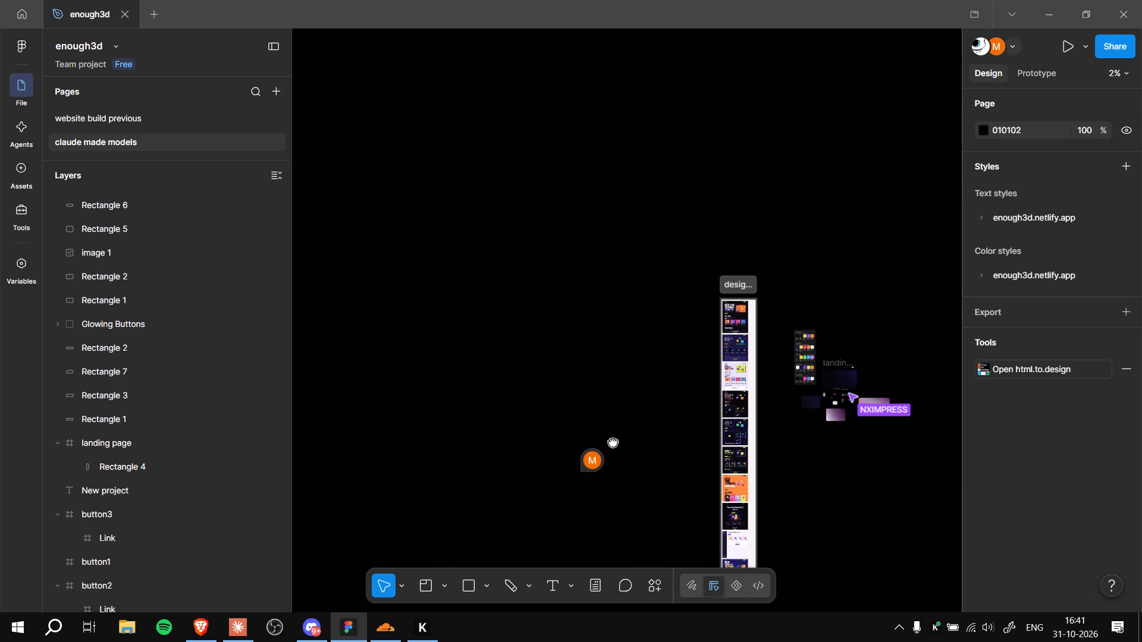
pyautogui.click(444, 327)
pyautogui.hotkey('ctrl', 'v')
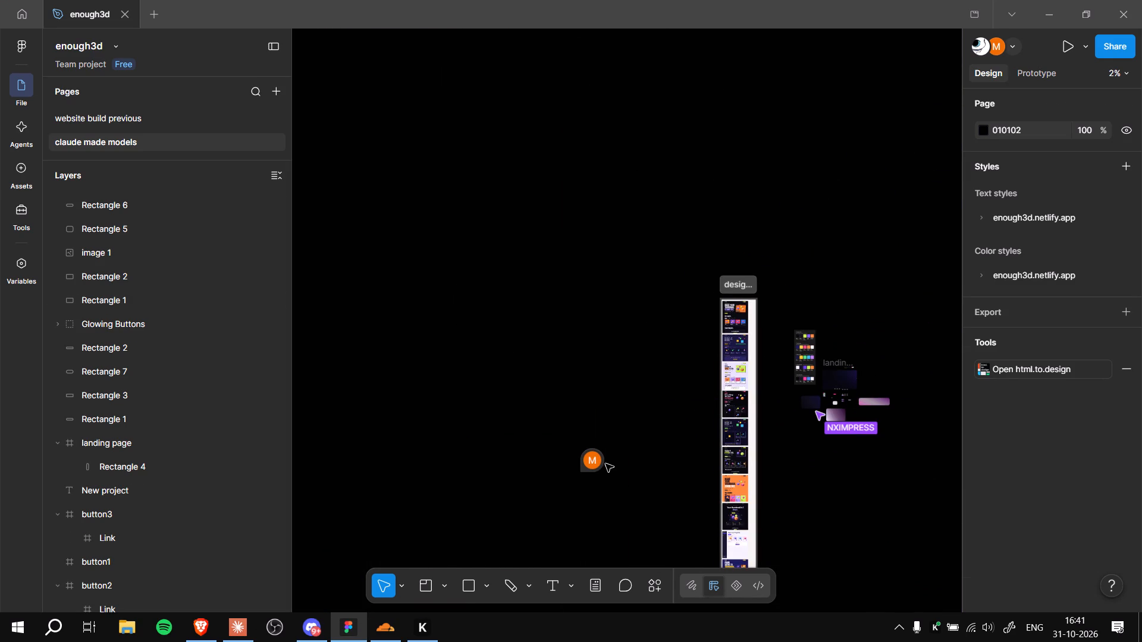
pyautogui.moveTo(628, 328); pyautogui.dragTo(823, 331)
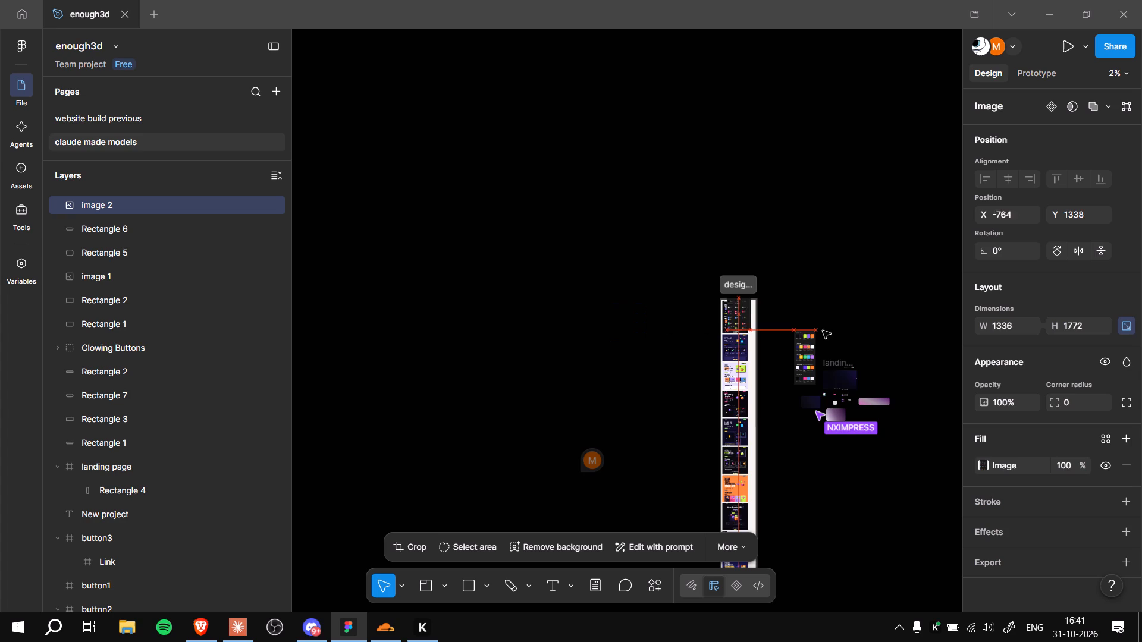
pyautogui.moveTo(823, 331); pyautogui.dragTo(839, 323)
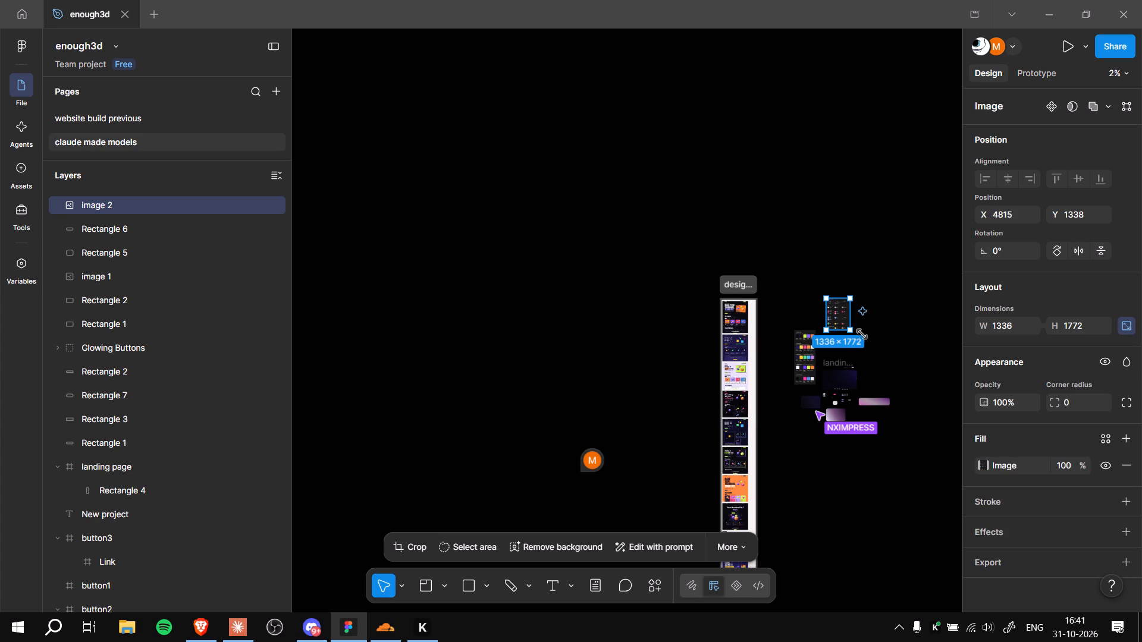
pyautogui.click(879, 335)
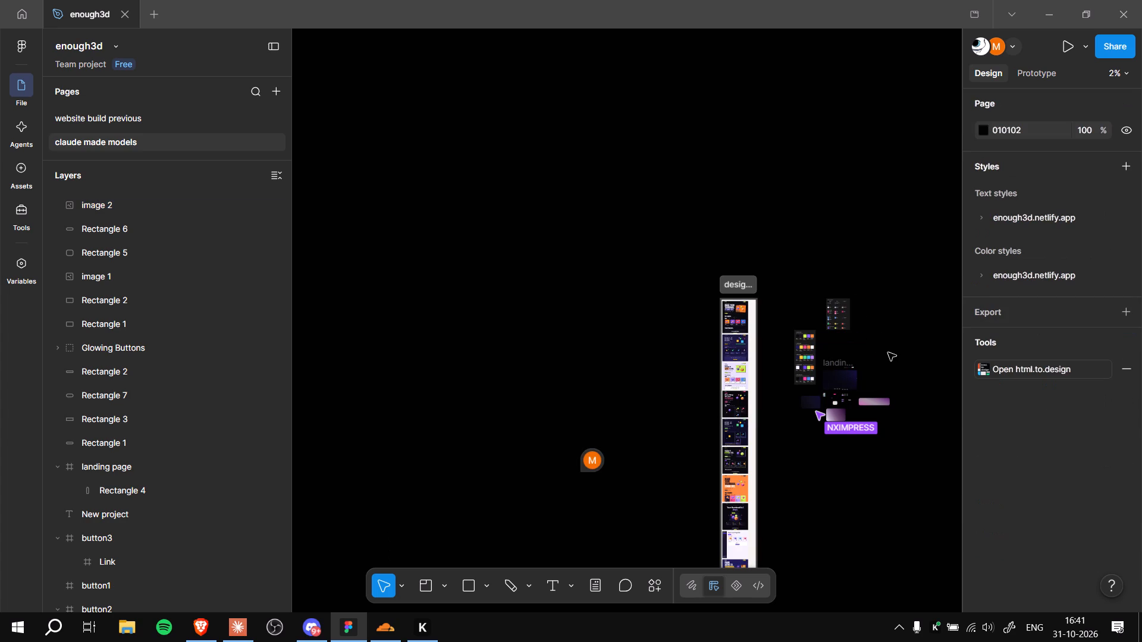
# Examine the pasted extended palette, from surfaces and borders to pop colors for 3D scenes, alongside the earlier five color themes.
pyautogui.keyDown('ctrl'); pyautogui.scroll(14, 888, 353); pyautogui.keyUp('ctrl')
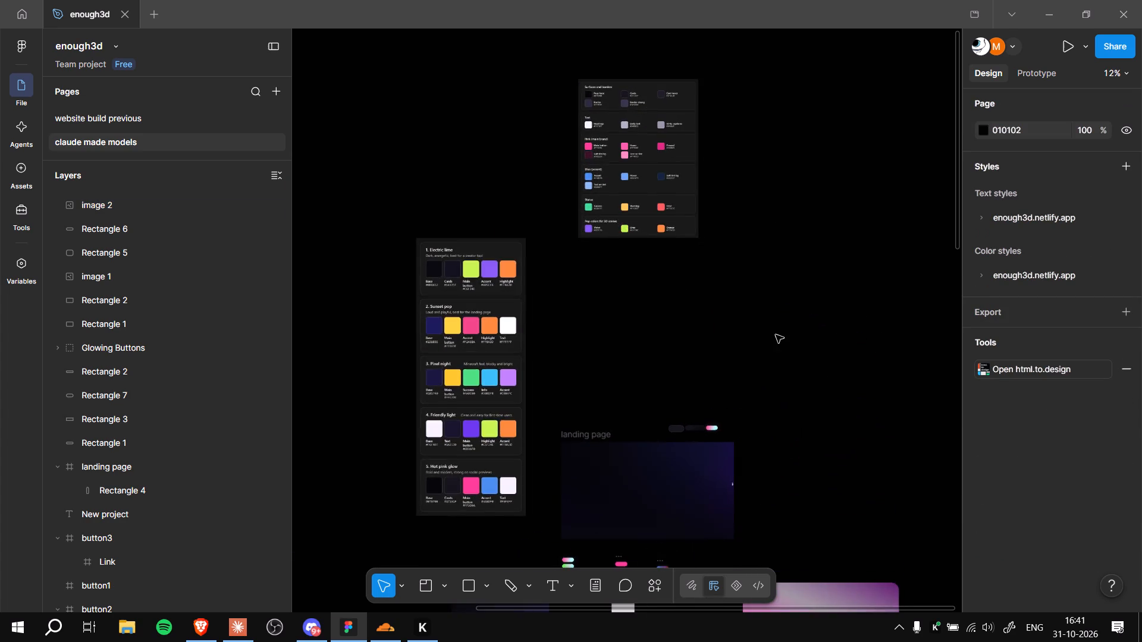
pyautogui.keyDown('ctrl'); pyautogui.scroll(5, 775, 323); pyautogui.keyUp('ctrl')
pyautogui.keyDown('ctrl'); pyautogui.moveTo(786, 256); pyautogui.dragTo(849, 429, button='middle'); pyautogui.keyUp('ctrl')
pyautogui.keyDown('ctrl'); pyautogui.scroll(5, 777, 315); pyautogui.keyUp('ctrl')
pyautogui.keyDown('ctrl'); pyautogui.moveTo(789, 235); pyautogui.dragTo(845, 364, button='middle'); pyautogui.keyUp('ctrl')
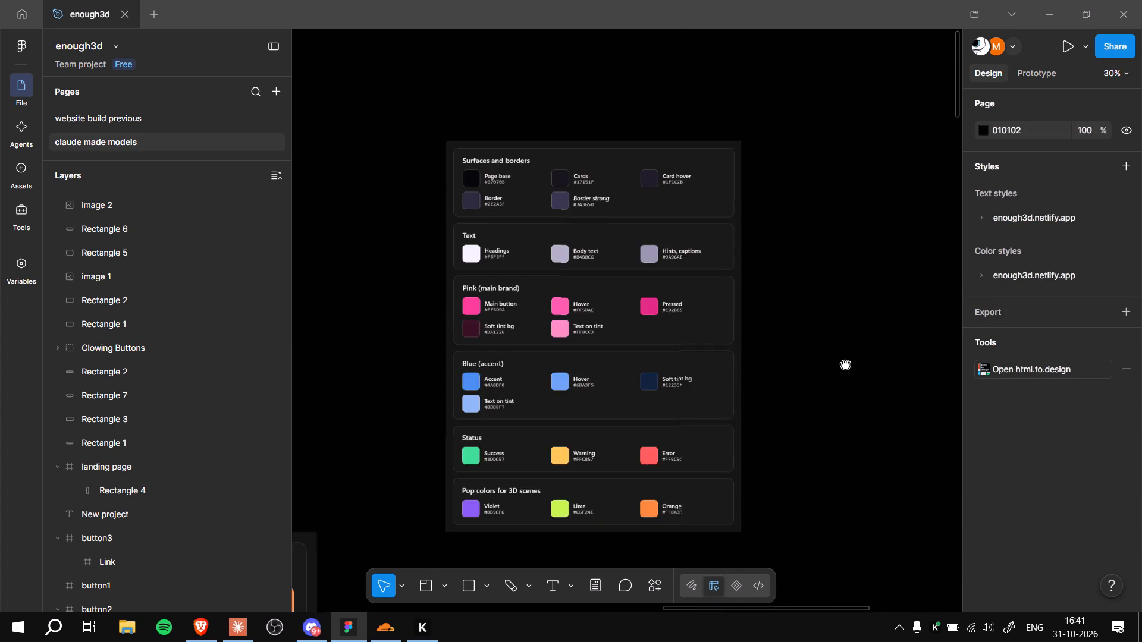
pyautogui.keyDown('ctrl'); pyautogui.moveTo(845, 364); pyautogui.dragTo(845, 373, button='middle'); pyautogui.keyUp('ctrl')
pyautogui.keyDown('ctrl'); pyautogui.scroll(5, 842, 347); pyautogui.keyUp('ctrl')
pyautogui.keyDown('ctrl'); pyautogui.moveTo(792, 282); pyautogui.dragTo(975, 350, button='middle'); pyautogui.keyUp('ctrl')
pyautogui.keyDown('ctrl'); pyautogui.scroll(1, 795, 282); pyautogui.keyUp('ctrl')
pyautogui.keyDown('ctrl'); pyautogui.scroll(-3, 863, 250); pyautogui.keyUp('ctrl')
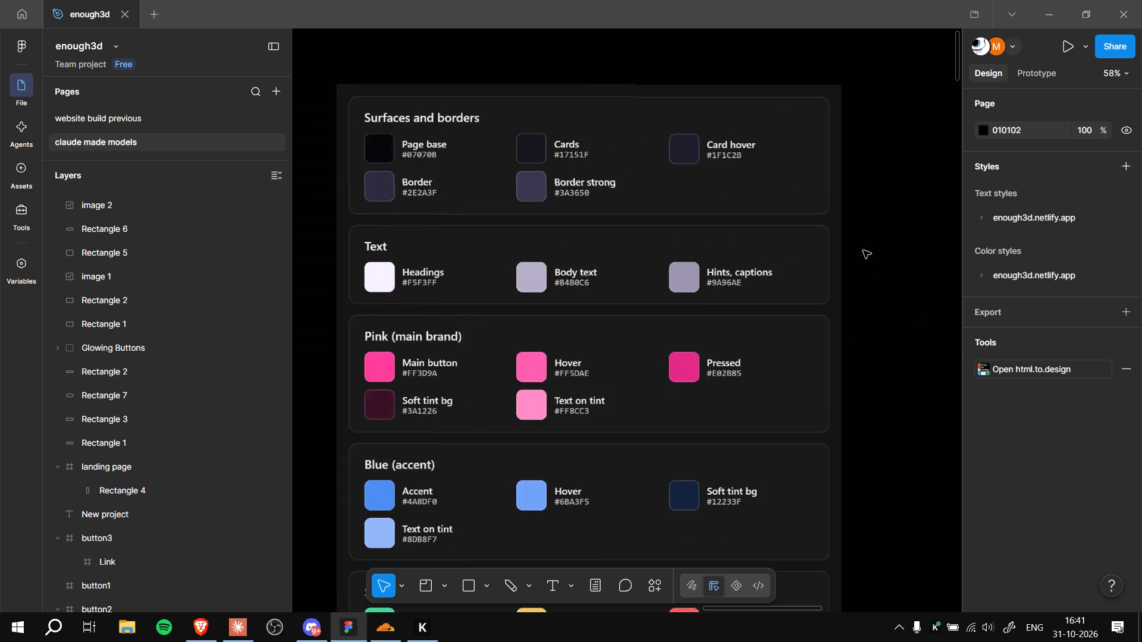
pyautogui.keyDown('ctrl'); pyautogui.moveTo(873, 241); pyautogui.dragTo(884, 172, button='middle'); pyautogui.keyUp('ctrl')
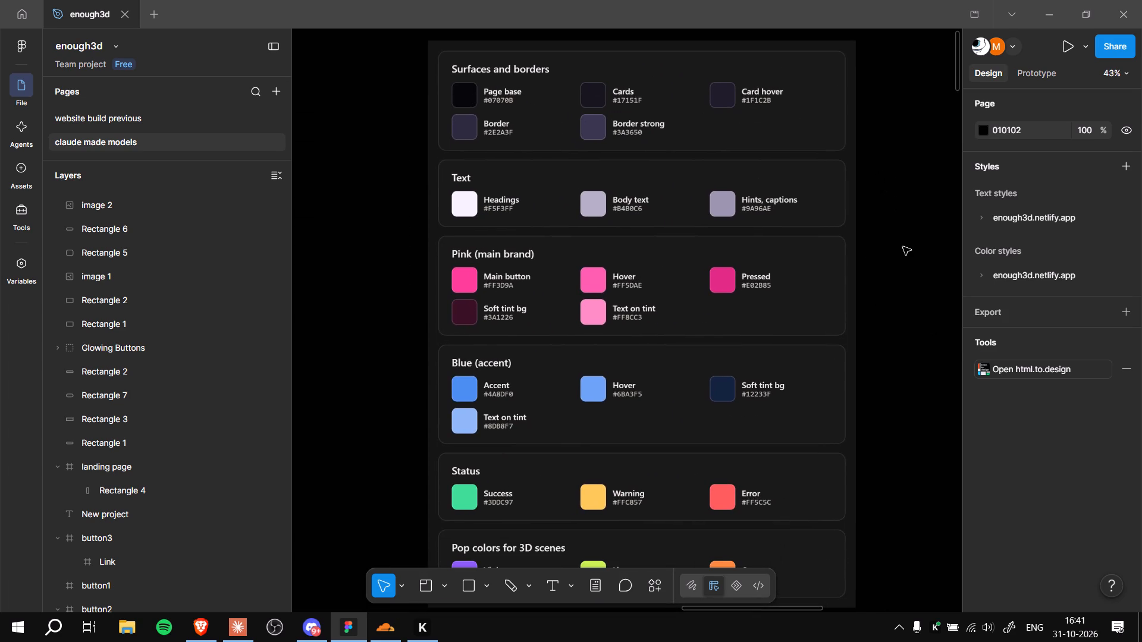
pyautogui.keyDown('ctrl'); pyautogui.scroll(-6, 903, 247); pyautogui.keyUp('ctrl')
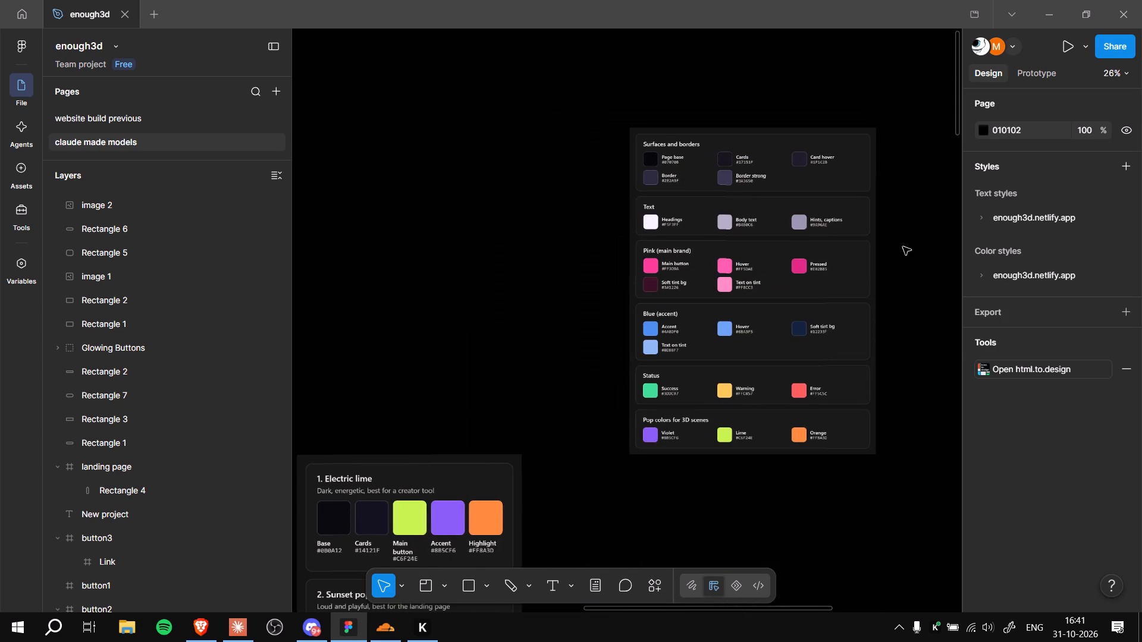
pyautogui.keyDown('ctrl'); pyautogui.moveTo(852, 503); pyautogui.dragTo(820, 487, button='middle'); pyautogui.keyUp('ctrl')
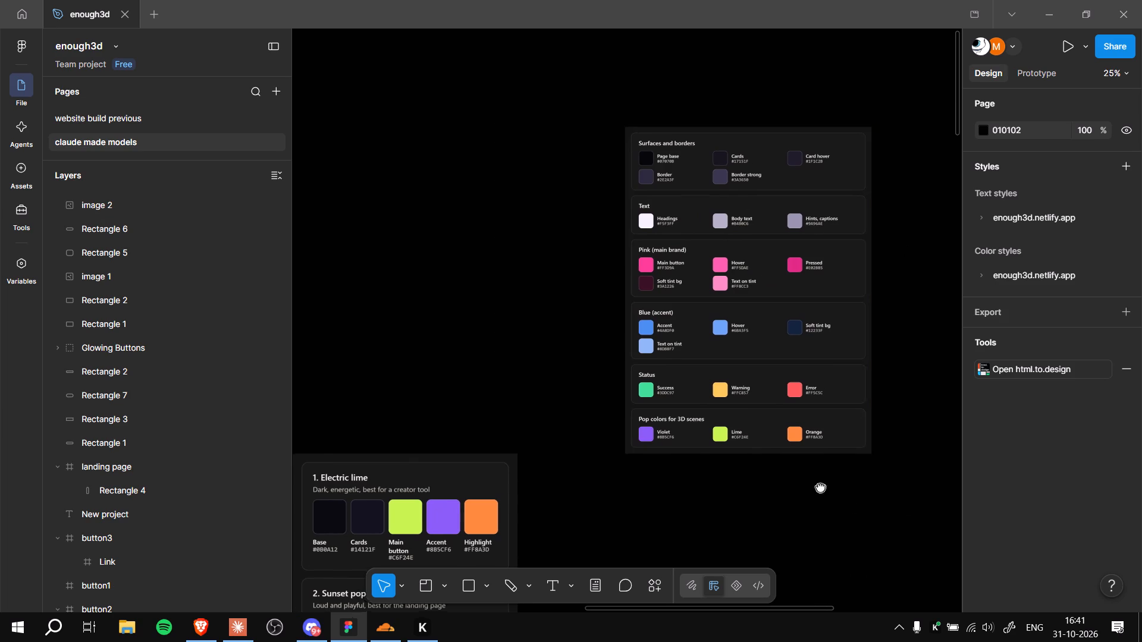
pyautogui.keyDown('ctrl'); pyautogui.moveTo(820, 487); pyautogui.dragTo(845, 196, button='middle'); pyautogui.keyUp('ctrl')
pyautogui.keyDown('ctrl'); pyautogui.scroll(-3, 845, 196); pyautogui.keyUp('ctrl')
pyautogui.keyDown('ctrl'); pyautogui.scroll(-3, 864, 324); pyautogui.keyUp('ctrl')
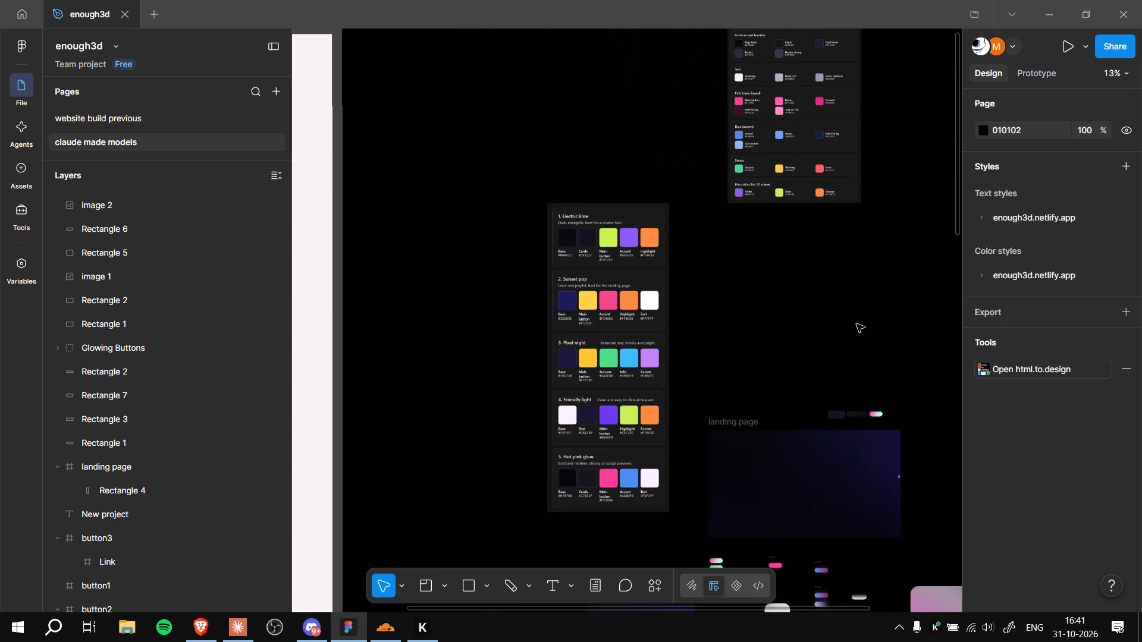
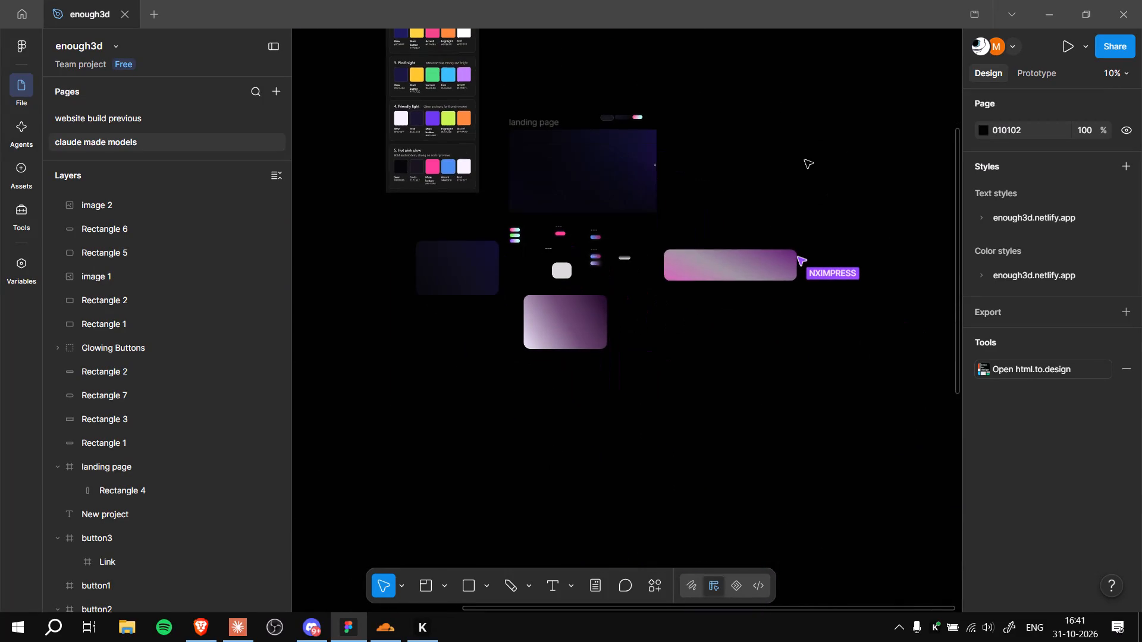
# Examine the landing page frame and the small pill-shaped elements just above it up close.
pyautogui.scroll(-1, 814, 192)
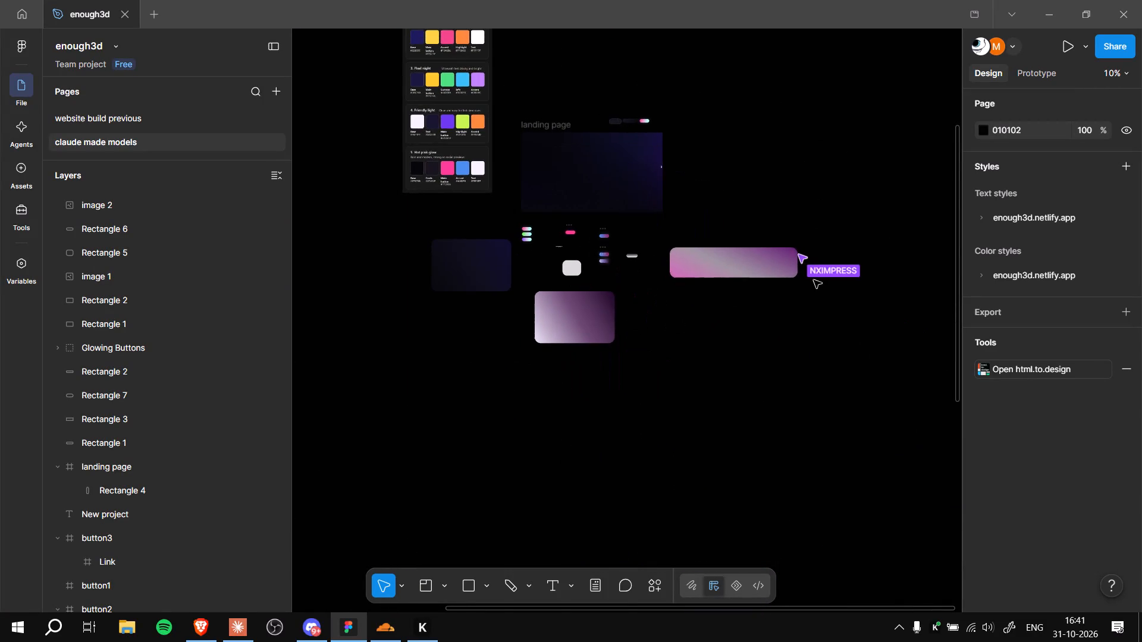
pyautogui.scroll(5, 811, 396)
pyautogui.moveTo(745, 323); pyautogui.dragTo(864, 491, button='middle')
pyautogui.scroll(1, 816, 215)
pyautogui.moveTo(816, 215); pyautogui.dragTo(835, 338, button='middle')
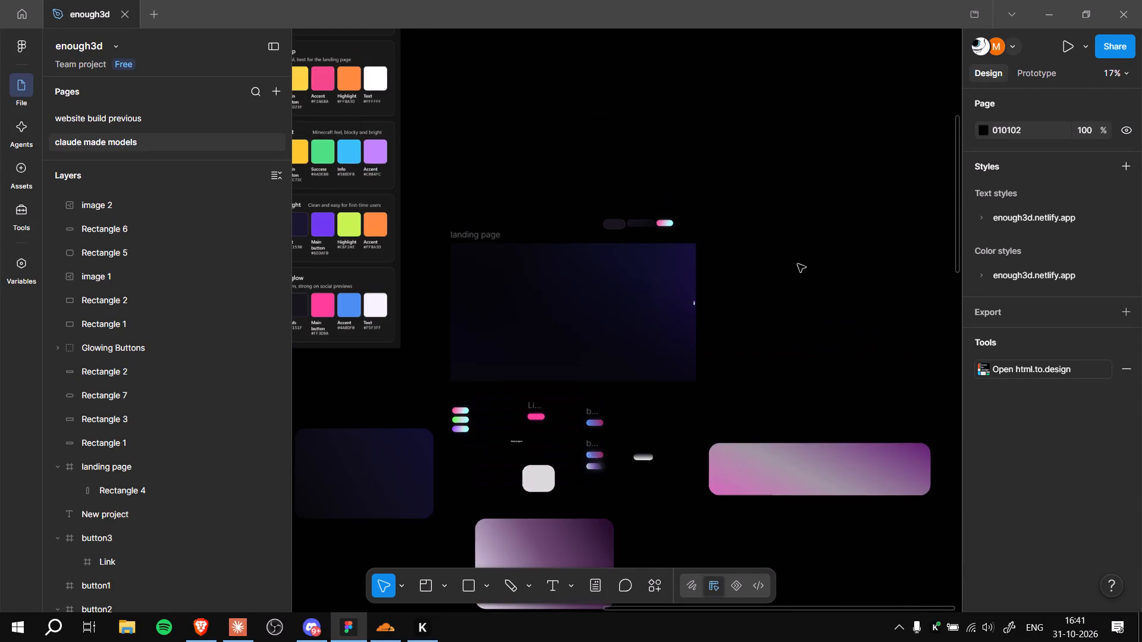
pyautogui.scroll(5, 786, 257)
pyautogui.moveTo(728, 184); pyautogui.dragTo(817, 244, button='middle')
pyautogui.scroll(1, 728, 184)
pyautogui.middleClick(644, 172)
pyautogui.scroll(3, 644, 172)
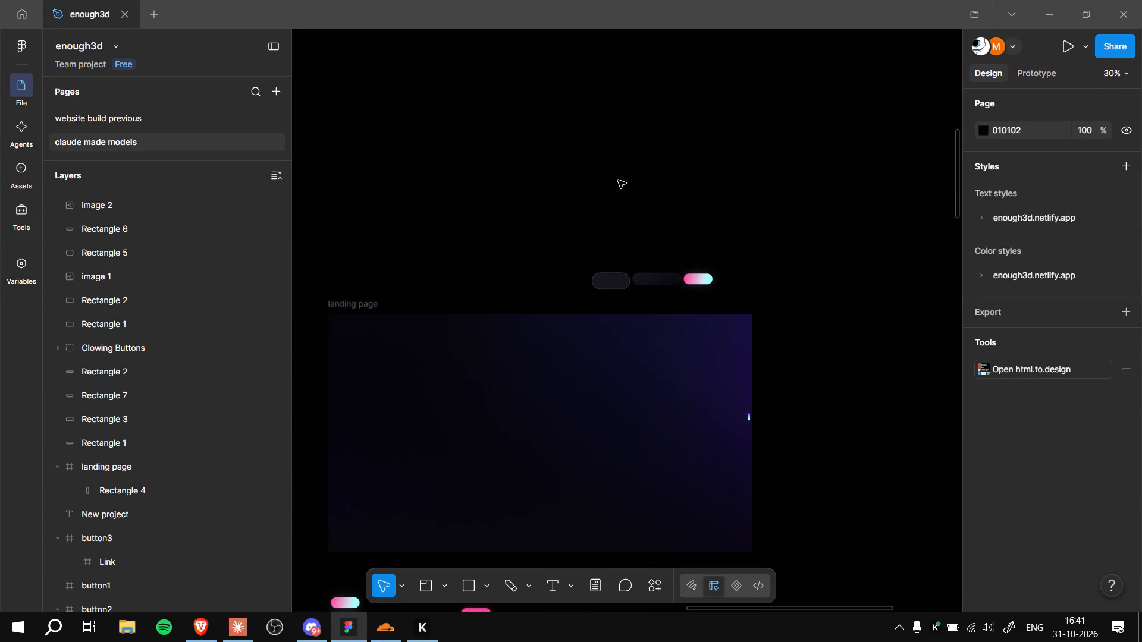
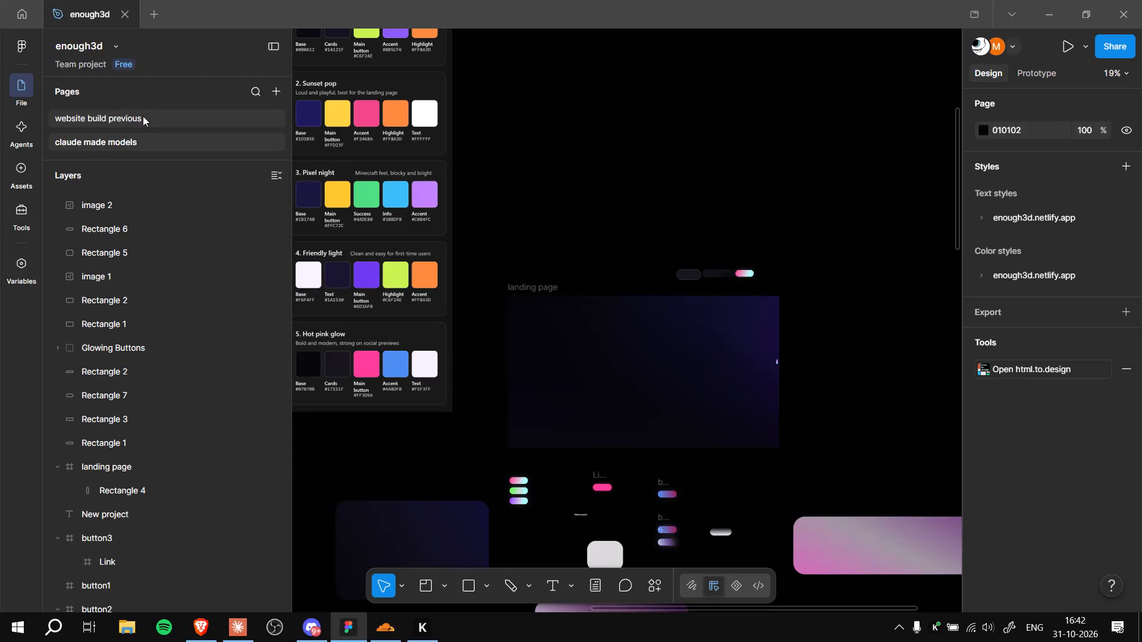
# Open the "website build previous" page and look over the enough3d section, the separate 1920w light frame and the web components.
pyautogui.click(143, 116)
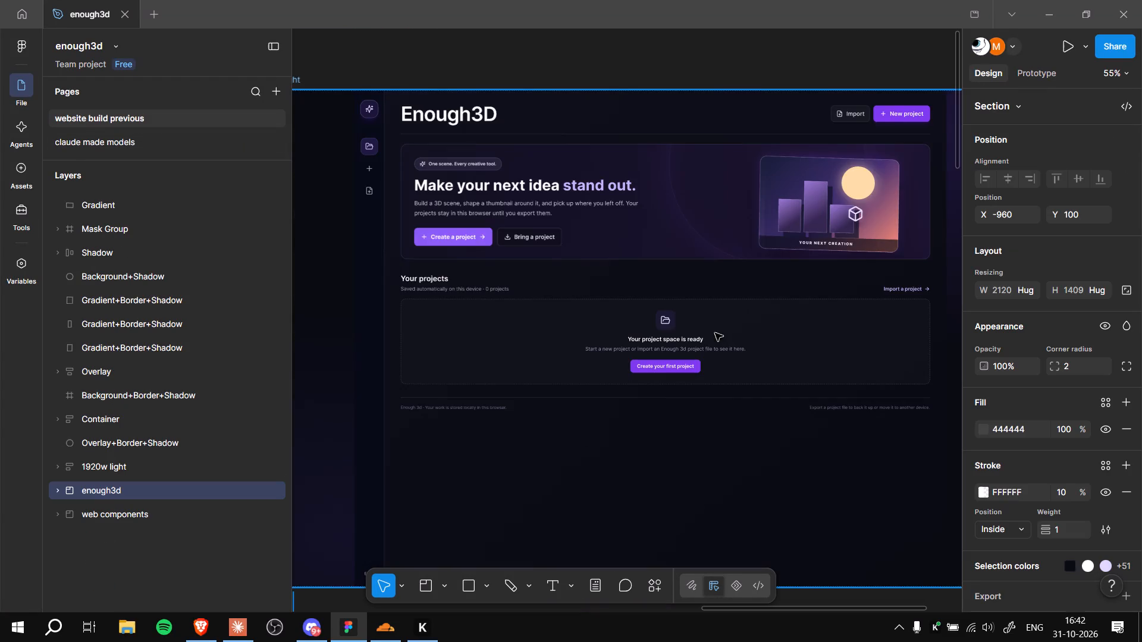
pyautogui.keyDown('ctrl'); pyautogui.scroll(-5, 785, 389); pyautogui.keyUp('ctrl')
pyautogui.keyDown('ctrl'); pyautogui.scroll(-3, 835, 496); pyautogui.keyUp('ctrl')
pyautogui.keyDown('ctrl'); pyautogui.moveTo(862, 541); pyautogui.dragTo(669, 396, button='middle'); pyautogui.keyUp('ctrl')
pyautogui.keyDown('ctrl'); pyautogui.scroll(1, 828, 542); pyautogui.keyUp('ctrl')
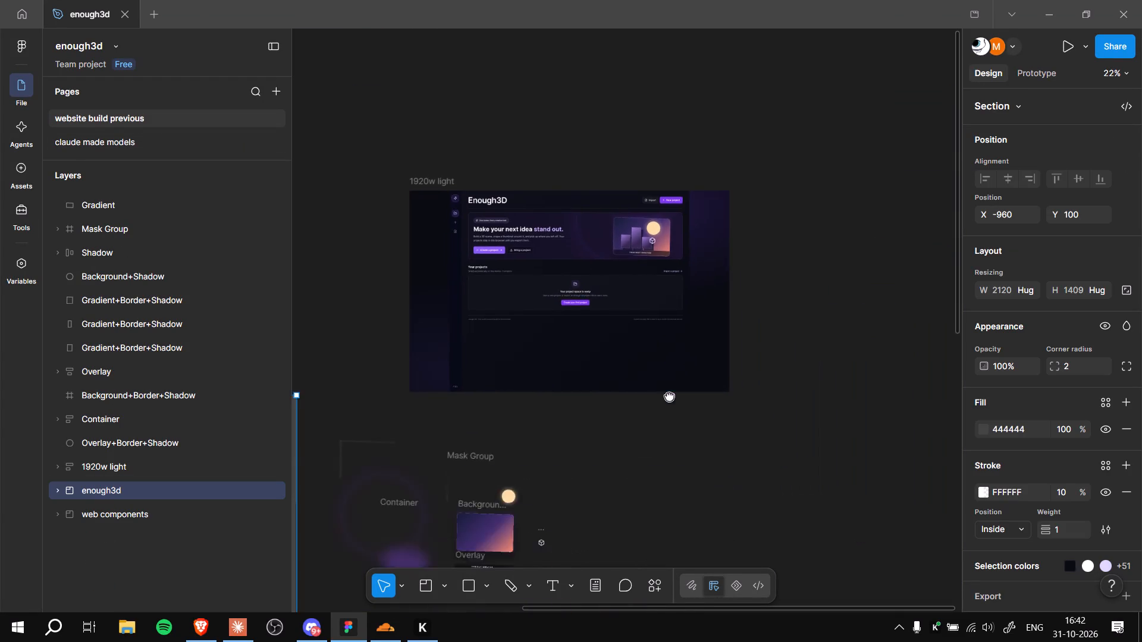
pyautogui.keyDown('ctrl'); pyautogui.moveTo(669, 396); pyautogui.dragTo(669, 359, button='middle'); pyautogui.keyUp('ctrl')
pyautogui.keyDown('ctrl'); pyautogui.scroll(-7, 669, 359); pyautogui.keyUp('ctrl')
pyautogui.keyDown('ctrl'); pyautogui.scroll(-3, 673, 469); pyautogui.keyUp('ctrl')
pyautogui.keyDown('ctrl'); pyautogui.moveTo(671, 517); pyautogui.dragTo(673, 469, button='middle'); pyautogui.keyUp('ctrl')
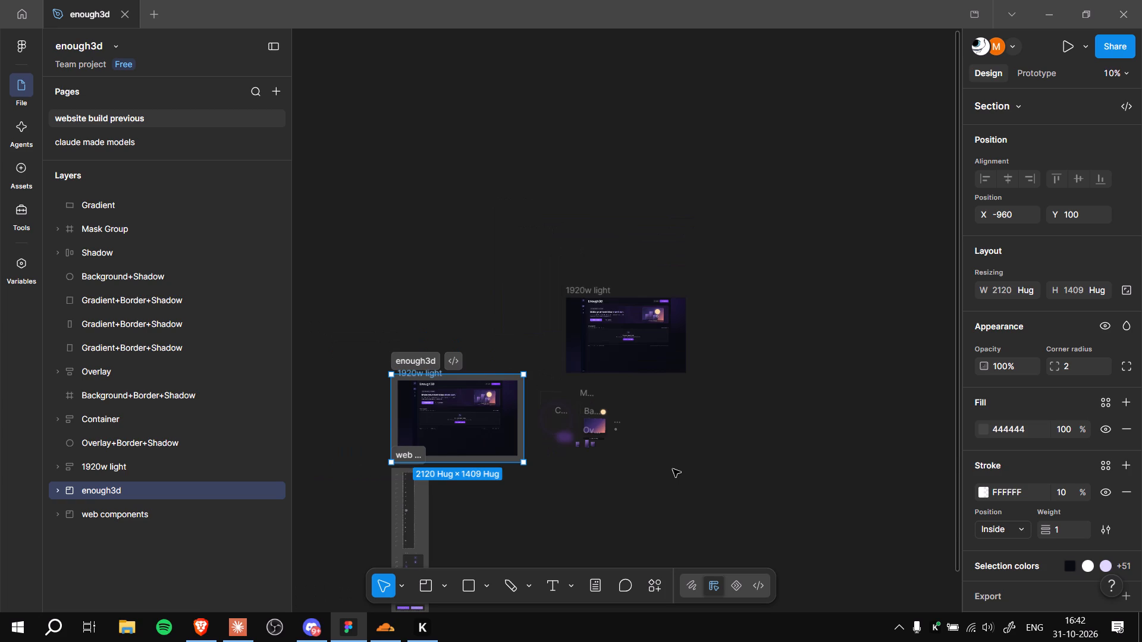
pyautogui.keyDown('ctrl'); pyautogui.moveTo(673, 469); pyautogui.dragTo(733, 420, button='middle'); pyautogui.keyUp('ctrl')
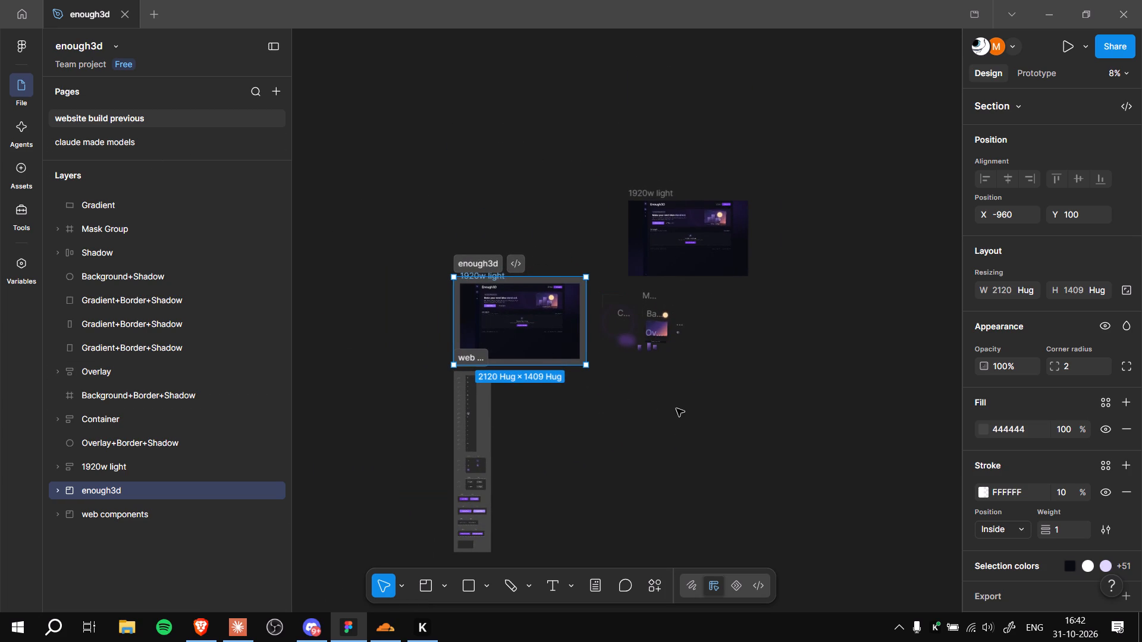
pyautogui.keyDown('ctrl'); pyautogui.scroll(10, 619, 420); pyautogui.keyUp('ctrl')
pyautogui.keyDown('ctrl'); pyautogui.scroll(1, 534, 376); pyautogui.keyUp('ctrl')
pyautogui.keyDown('ctrl'); pyautogui.moveTo(534, 376); pyautogui.dragTo(661, 423, button='middle'); pyautogui.keyUp('ctrl')
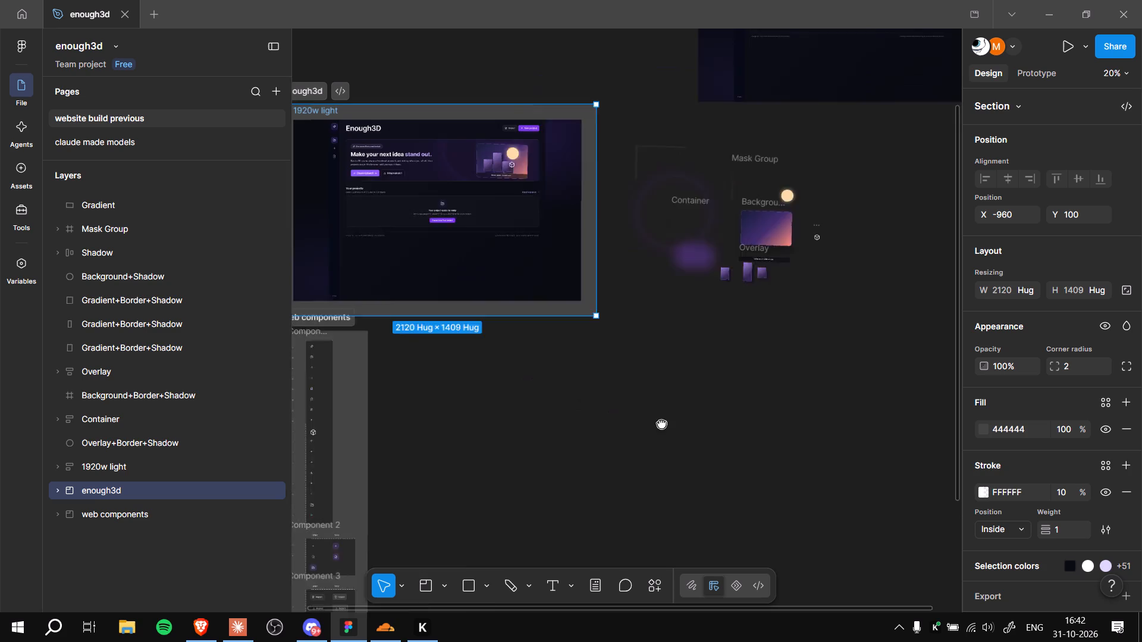
pyautogui.keyDown('ctrl'); pyautogui.moveTo(661, 423); pyautogui.dragTo(713, 436, button='middle'); pyautogui.keyUp('ctrl')
pyautogui.keyDown('ctrl'); pyautogui.scroll(-2, 664, 429); pyautogui.keyUp('ctrl')
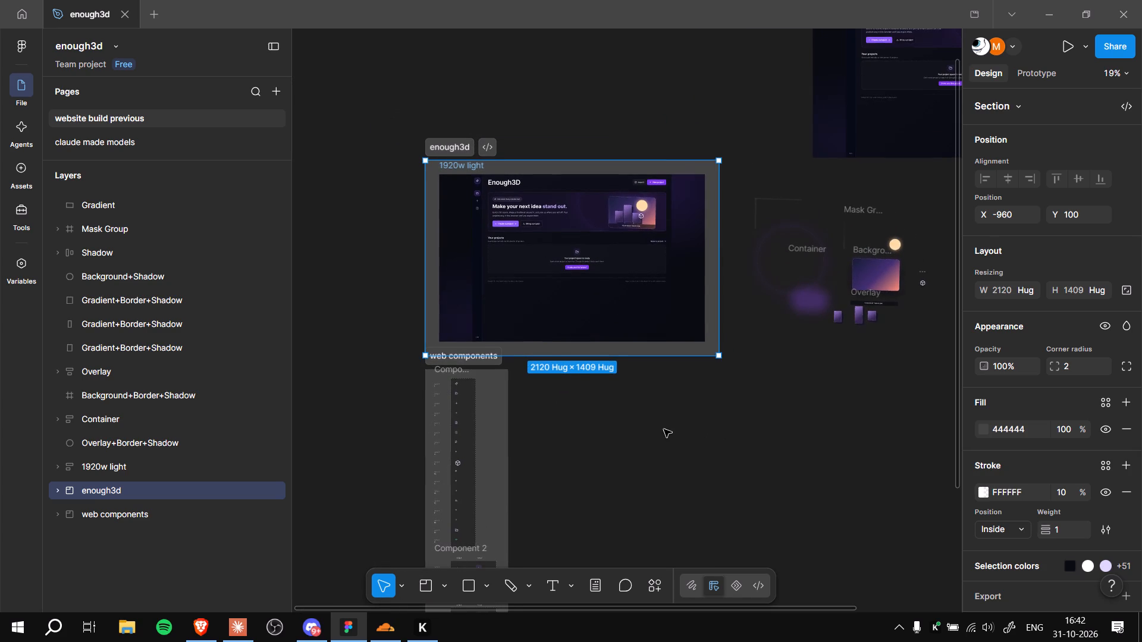
pyautogui.keyDown('ctrl'); pyautogui.scroll(-17, 664, 429); pyautogui.keyUp('ctrl')
pyautogui.keyDown('ctrl'); pyautogui.moveTo(774, 477); pyautogui.dragTo(673, 335, button='middle'); pyautogui.keyUp('ctrl')
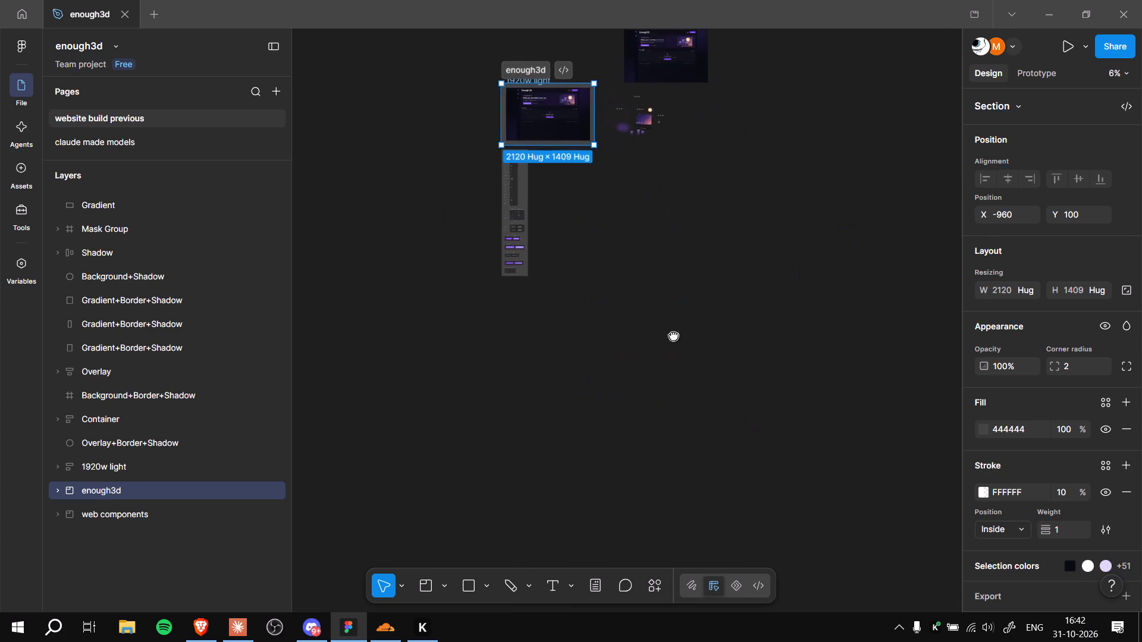
pyautogui.keyDown('ctrl'); pyautogui.moveTo(673, 335); pyautogui.dragTo(674, 357, button='middle'); pyautogui.keyUp('ctrl')
# Return to the "claude made models" page and examine the mockups in the designs section, from the orange one up to "Make it pop in 3D".
pyautogui.click(170, 148)
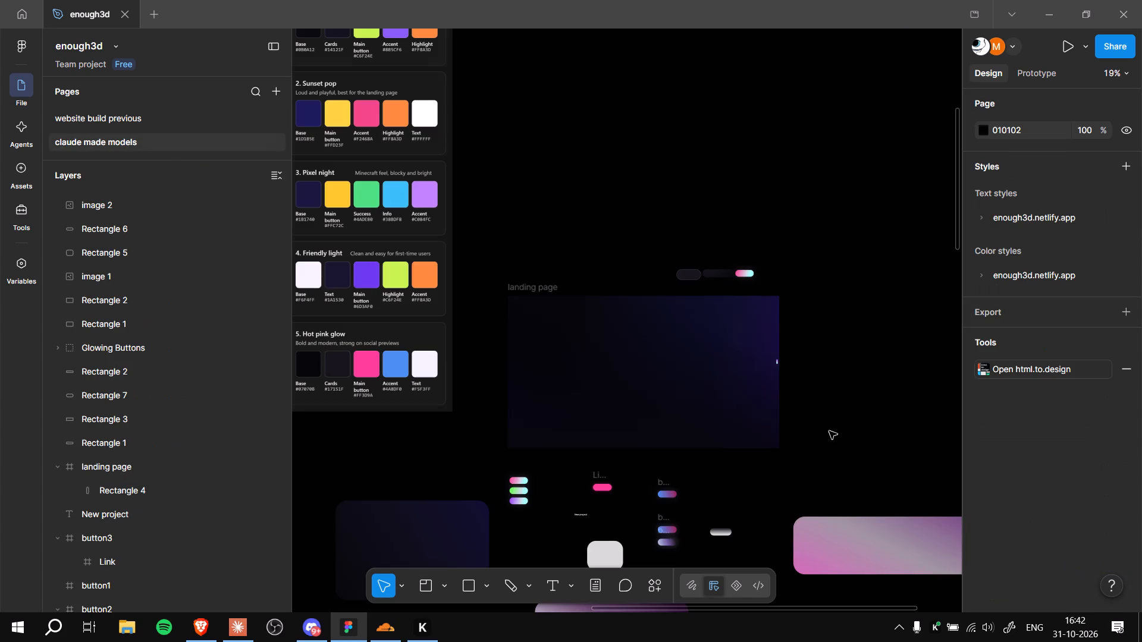
pyautogui.keyDown('ctrl'); pyautogui.scroll(-16, 611, 190); pyautogui.keyUp('ctrl')
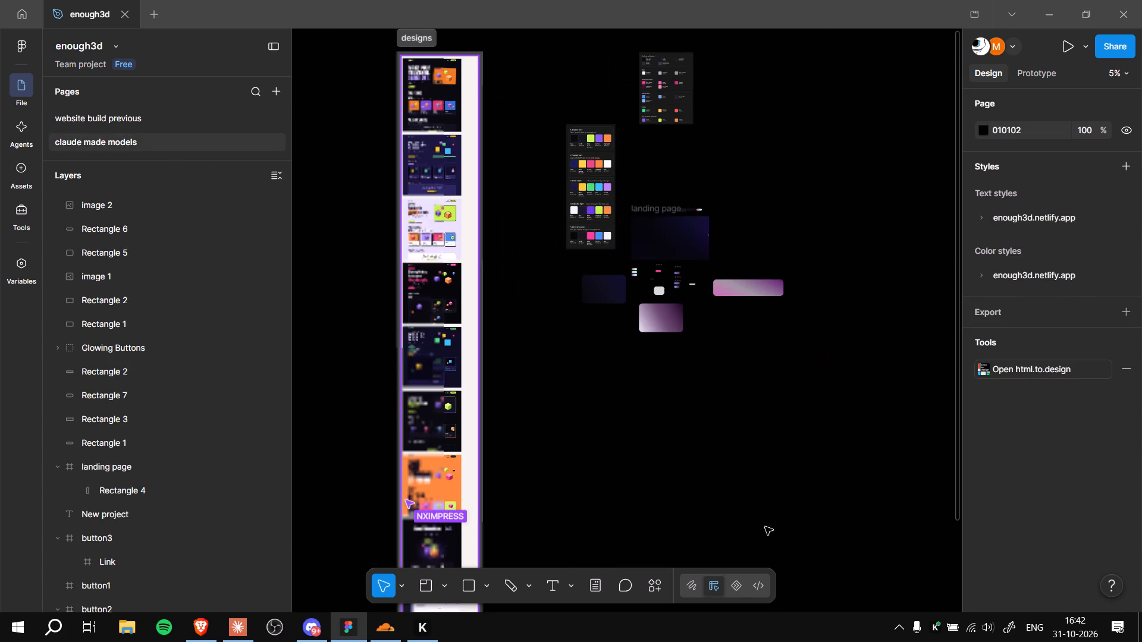
pyautogui.keyDown('ctrl'); pyautogui.moveTo(689, 461); pyautogui.dragTo(829, 382, button='middle'); pyautogui.keyUp('ctrl')
pyautogui.keyDown('ctrl'); pyautogui.scroll(10, 727, 437); pyautogui.keyUp('ctrl')
pyautogui.keyDown('ctrl'); pyautogui.moveTo(644, 387); pyautogui.dragTo(835, 353, button='middle'); pyautogui.keyUp('ctrl')
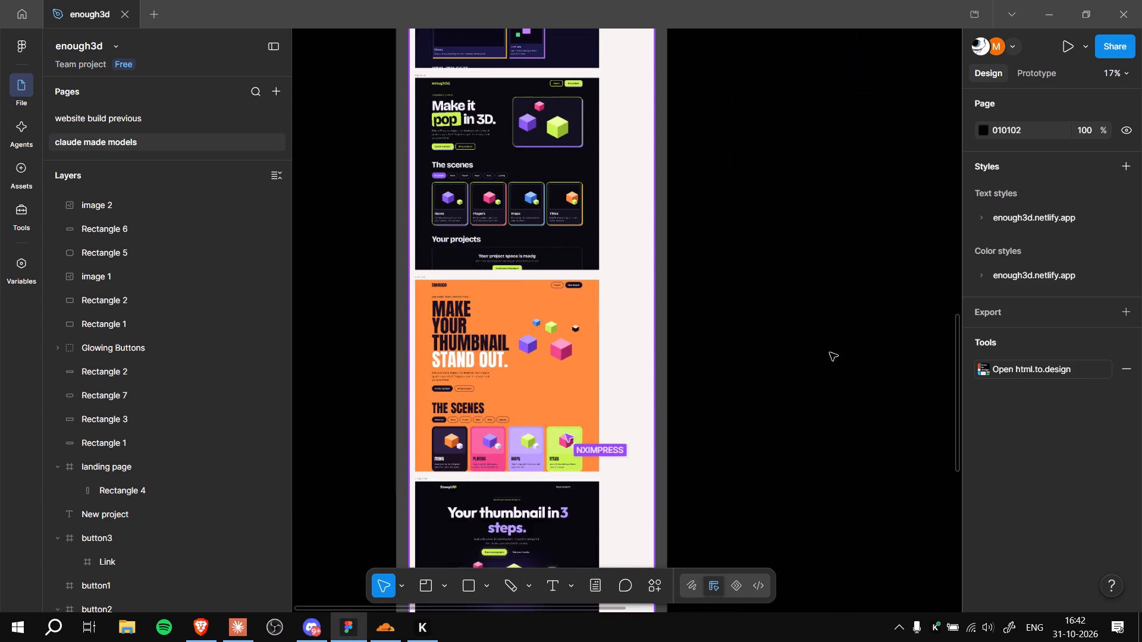
pyautogui.keyDown('ctrl'); pyautogui.scroll(6, 760, 390); pyautogui.keyUp('ctrl')
pyautogui.keyDown('ctrl'); pyautogui.moveTo(650, 391); pyautogui.dragTo(818, 336, button='middle'); pyautogui.keyUp('ctrl')
pyautogui.keyDown('ctrl'); pyautogui.moveTo(766, 370); pyautogui.dragTo(865, 317, button='middle'); pyautogui.keyUp('ctrl')
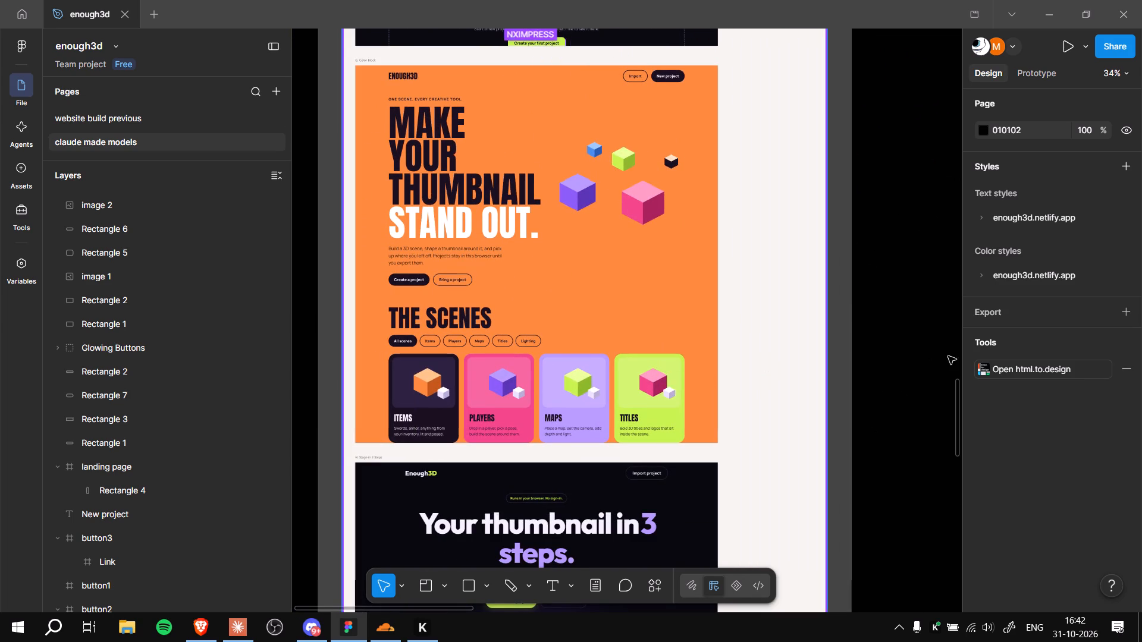
pyautogui.keyDown('ctrl'); pyautogui.moveTo(882, 288); pyautogui.dragTo(867, 492, button='middle'); pyautogui.keyUp('ctrl')
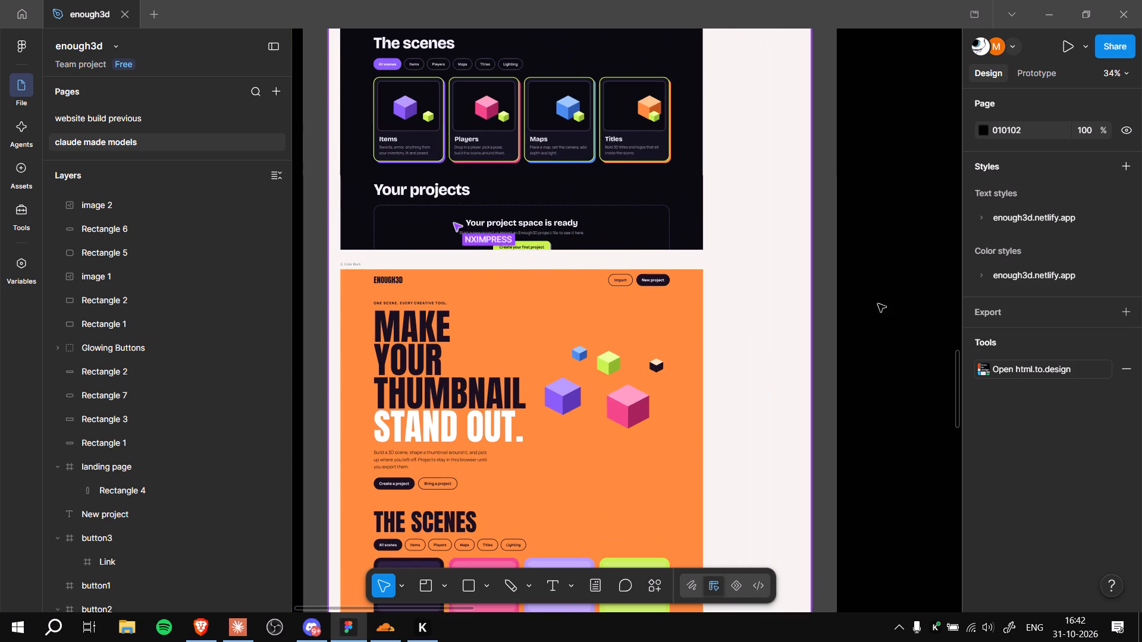
pyautogui.keyDown('ctrl'); pyautogui.moveTo(878, 328); pyautogui.dragTo(883, 453, button='middle'); pyautogui.keyUp('ctrl')
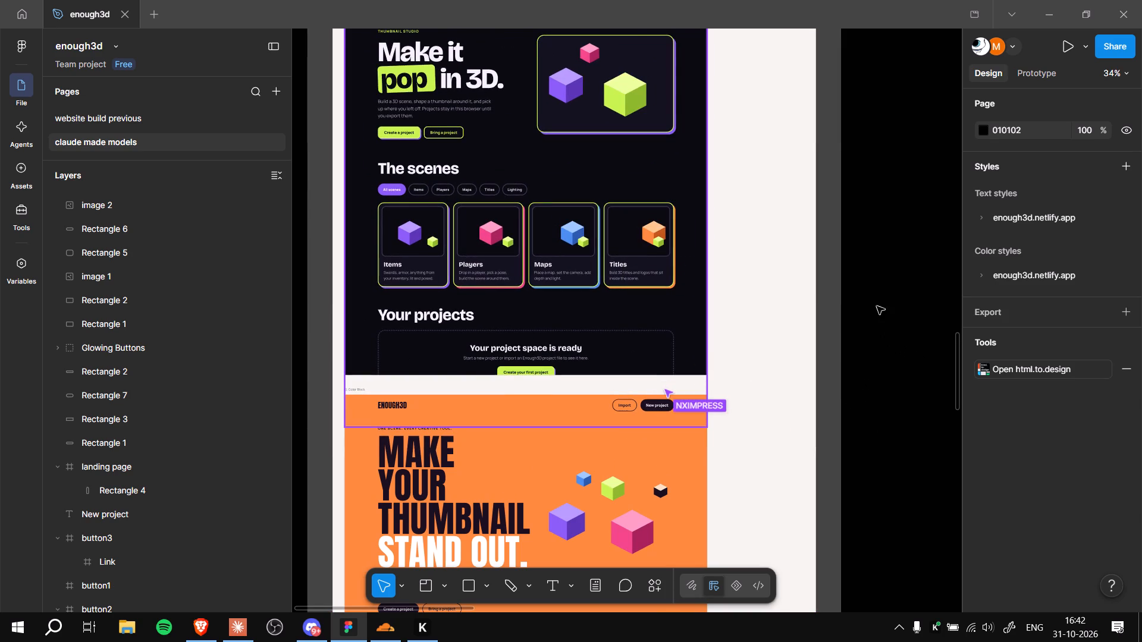
pyautogui.keyDown('ctrl'); pyautogui.moveTo(877, 306); pyautogui.dragTo(889, 471, button='middle'); pyautogui.keyUp('ctrl')
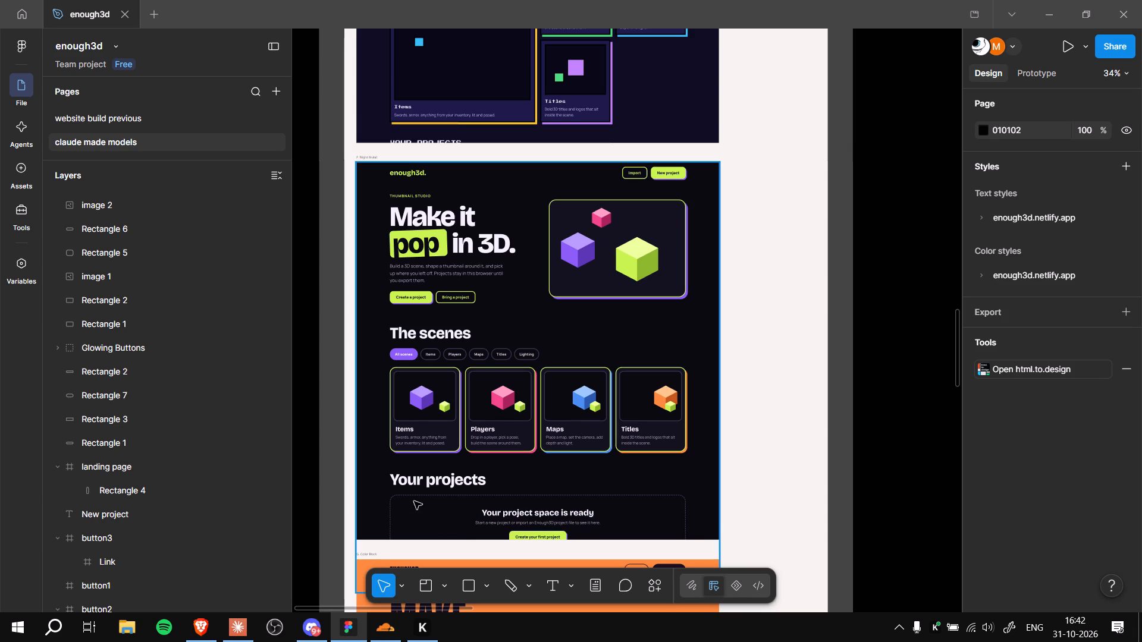
pyautogui.keyDown('ctrl'); pyautogui.scroll(1, 560, 511); pyautogui.keyUp('ctrl')
pyautogui.keyDown('ctrl'); pyautogui.scroll(-1, 560, 511); pyautogui.keyUp('ctrl')
pyautogui.keyDown('ctrl'); pyautogui.scroll(-4, 863, 473); pyautogui.keyUp('ctrl')
# Find the standalone Html → Body copy beside the designs section and examine its hero, scenes and projects areas.
pyautogui.keyDown('ctrl'); pyautogui.moveTo(903, 465); pyautogui.dragTo(670, 468, button='middle'); pyautogui.keyUp('ctrl')
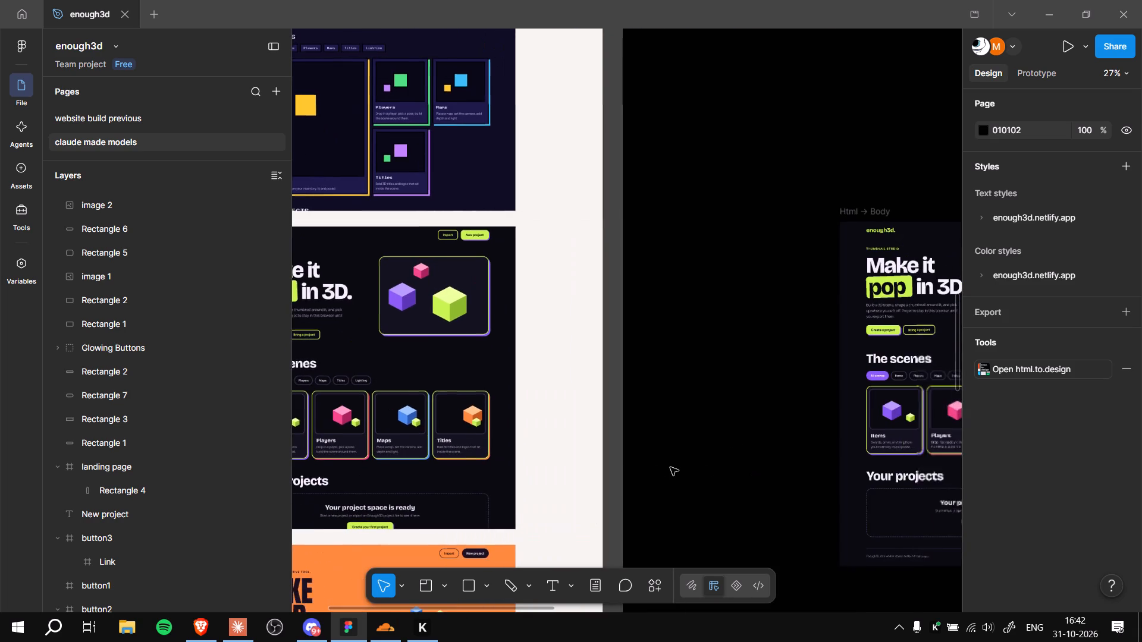
pyautogui.keyDown('ctrl'); pyautogui.moveTo(733, 443); pyautogui.dragTo(579, 454, button='middle'); pyautogui.keyUp('ctrl')
pyautogui.keyDown('ctrl'); pyautogui.moveTo(632, 431); pyautogui.dragTo(395, 357, button='middle'); pyautogui.keyUp('ctrl')
pyautogui.keyDown('ctrl'); pyautogui.scroll(1, 422, 372); pyautogui.keyUp('ctrl')
pyautogui.keyDown('ctrl'); pyautogui.moveTo(798, 427); pyautogui.dragTo(669, 347, button='middle'); pyautogui.keyUp('ctrl')
pyautogui.keyDown('ctrl'); pyautogui.scroll(-9, 669, 347); pyautogui.keyUp('ctrl')
pyautogui.keyDown('ctrl'); pyautogui.moveTo(835, 357); pyautogui.dragTo(749, 490, button='middle'); pyautogui.keyUp('ctrl')
pyautogui.keyDown('ctrl'); pyautogui.scroll(1, 728, 422); pyautogui.keyUp('ctrl')
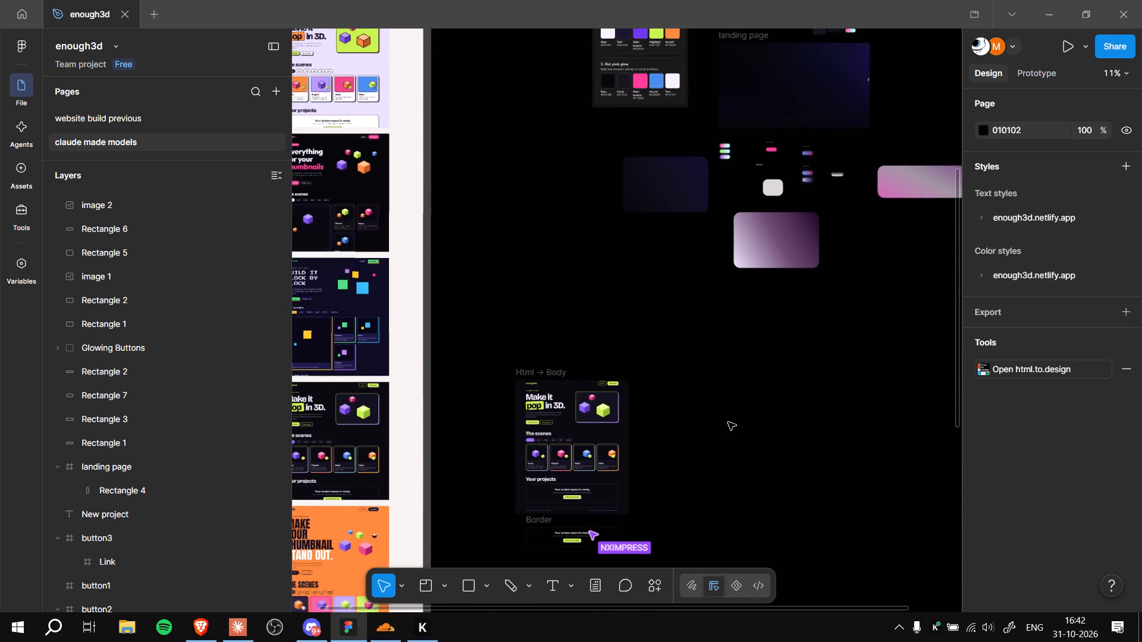
pyautogui.keyDown('ctrl'); pyautogui.scroll(5, 728, 422); pyautogui.keyUp('ctrl')
pyautogui.keyDown('ctrl'); pyautogui.moveTo(687, 432); pyautogui.dragTo(796, 382, button='middle'); pyautogui.keyUp('ctrl')
pyautogui.keyDown('ctrl'); pyautogui.moveTo(679, 376); pyautogui.dragTo(827, 372, button='middle'); pyautogui.keyUp('ctrl')
pyautogui.keyDown('ctrl'); pyautogui.scroll(4, 827, 372); pyautogui.keyUp('ctrl')
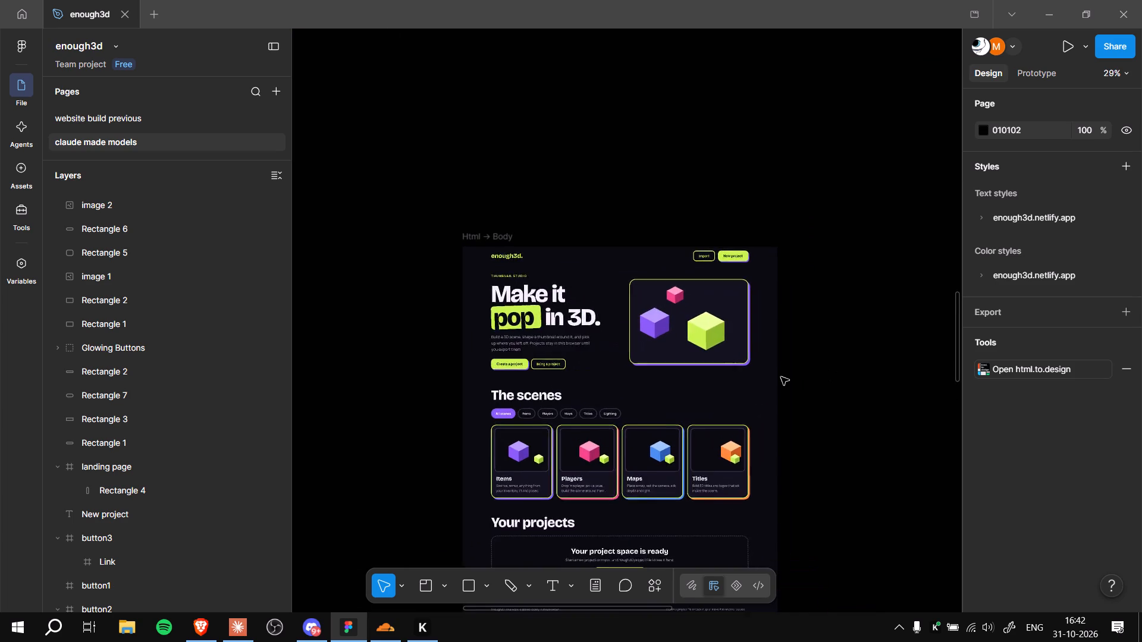
pyautogui.keyDown('ctrl'); pyautogui.scroll(4, 781, 377); pyautogui.keyUp('ctrl')
pyautogui.keyDown('ctrl'); pyautogui.scroll(-4, 829, 361); pyautogui.keyUp('ctrl')
pyautogui.keyDown('ctrl'); pyautogui.scroll(6, 830, 361); pyautogui.keyUp('ctrl')
pyautogui.keyDown('ctrl'); pyautogui.moveTo(836, 471); pyautogui.dragTo(846, 424, button='middle'); pyautogui.keyUp('ctrl')
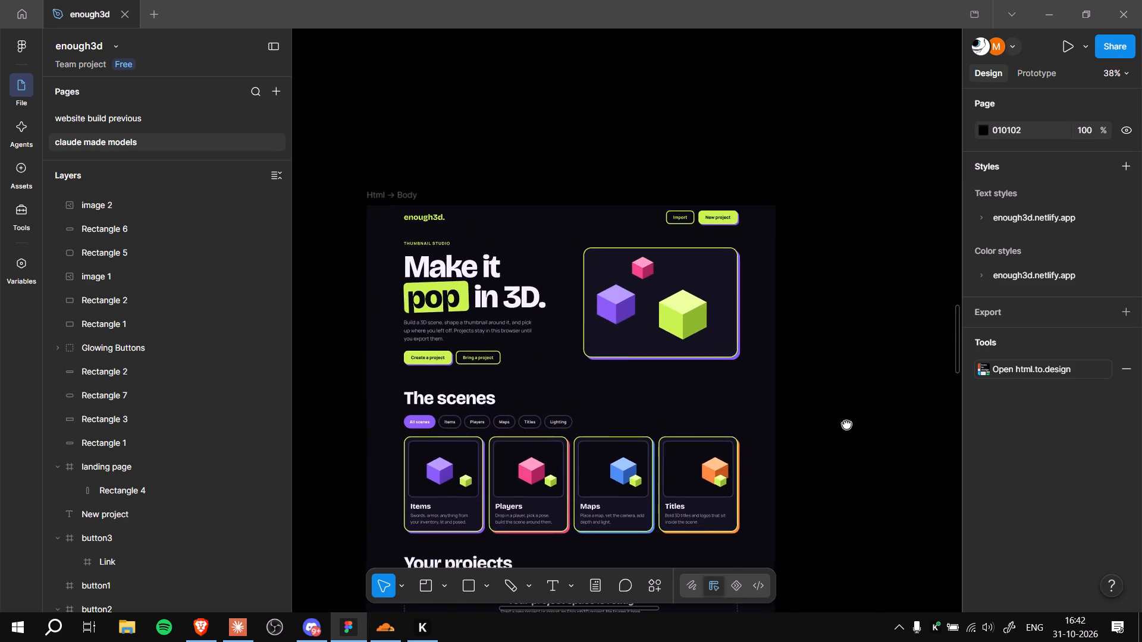
pyautogui.keyDown('ctrl'); pyautogui.moveTo(846, 424); pyautogui.dragTo(827, 234, button='middle'); pyautogui.keyUp('ctrl')
pyautogui.keyDown('ctrl'); pyautogui.scroll(1, 832, 257); pyautogui.keyUp('ctrl')
pyautogui.keyDown('ctrl'); pyautogui.moveTo(842, 244); pyautogui.dragTo(892, 373, button='middle'); pyautogui.keyUp('ctrl')
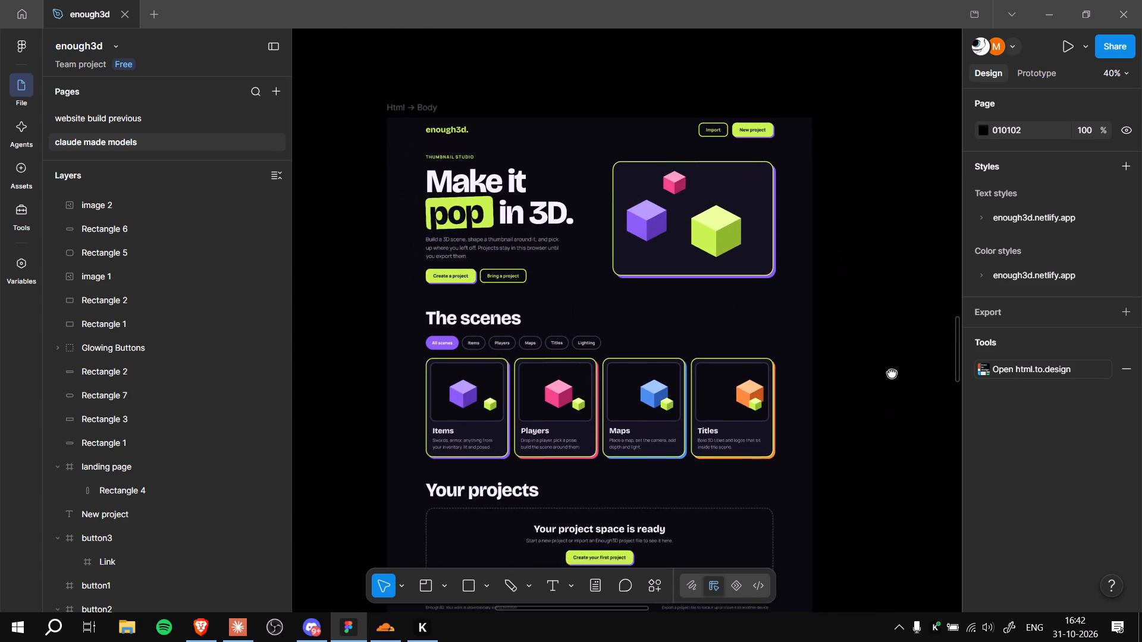
pyautogui.keyDown('ctrl'); pyautogui.moveTo(892, 373); pyautogui.dragTo(889, 344, button='middle'); pyautogui.keyUp('ctrl')
pyautogui.keyDown('ctrl'); pyautogui.scroll(-8, 889, 344); pyautogui.keyUp('ctrl')
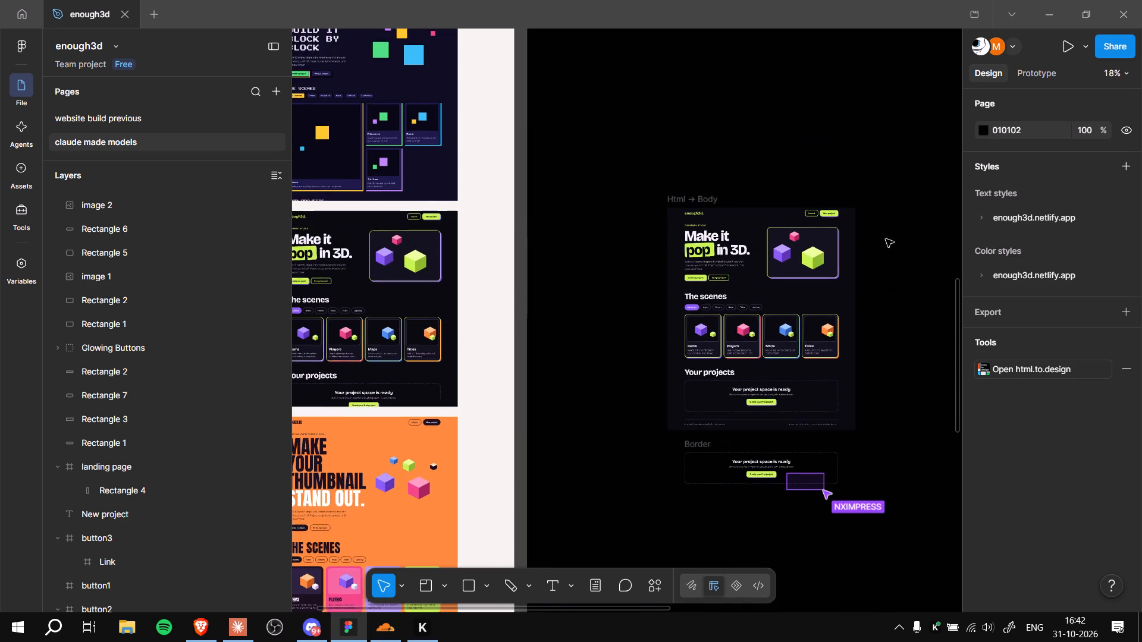
# Examine the Html → Body mockup up close again, down to its projects area and the separate Border block below it.
pyautogui.keyDown('ctrl'); pyautogui.scroll(1, 886, 214); pyautogui.keyUp('ctrl')
pyautogui.keyDown('ctrl'); pyautogui.moveTo(887, 178); pyautogui.dragTo(867, 250, button='middle'); pyautogui.keyUp('ctrl')
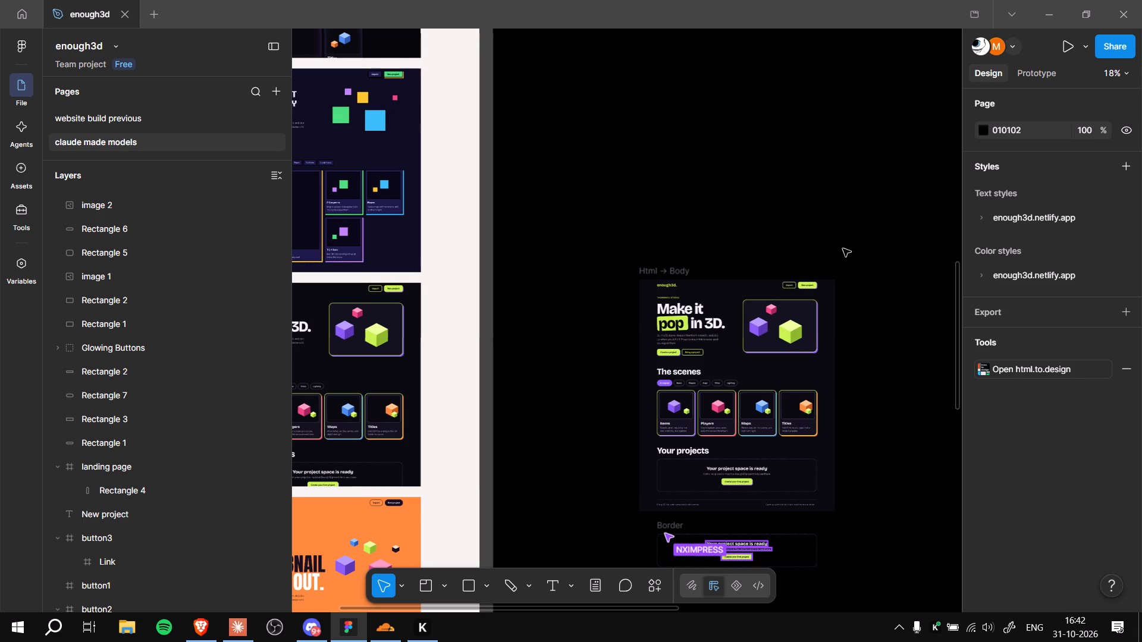
pyautogui.keyDown('ctrl'); pyautogui.moveTo(892, 422); pyautogui.dragTo(823, 345, button='middle'); pyautogui.keyUp('ctrl')
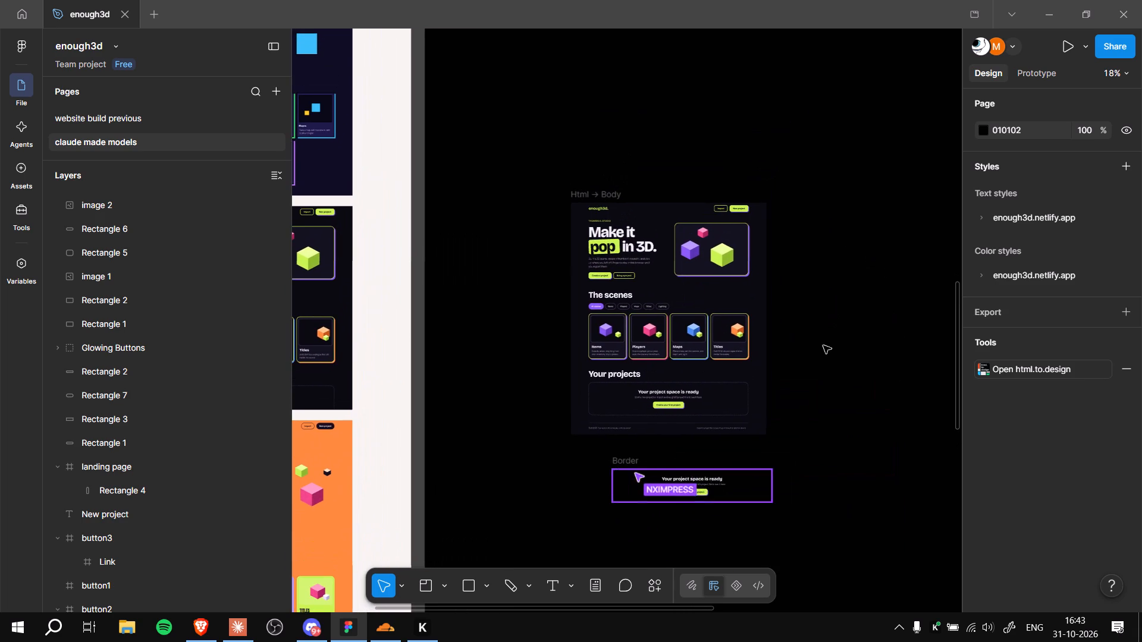
pyautogui.keyDown('ctrl'); pyautogui.moveTo(830, 288); pyautogui.dragTo(823, 369, button='middle'); pyautogui.keyUp('ctrl')
pyautogui.keyDown('ctrl'); pyautogui.scroll(5, 821, 369); pyautogui.keyUp('ctrl')
pyautogui.keyDown('ctrl'); pyautogui.middleClick(821, 369); pyautogui.keyUp('ctrl')
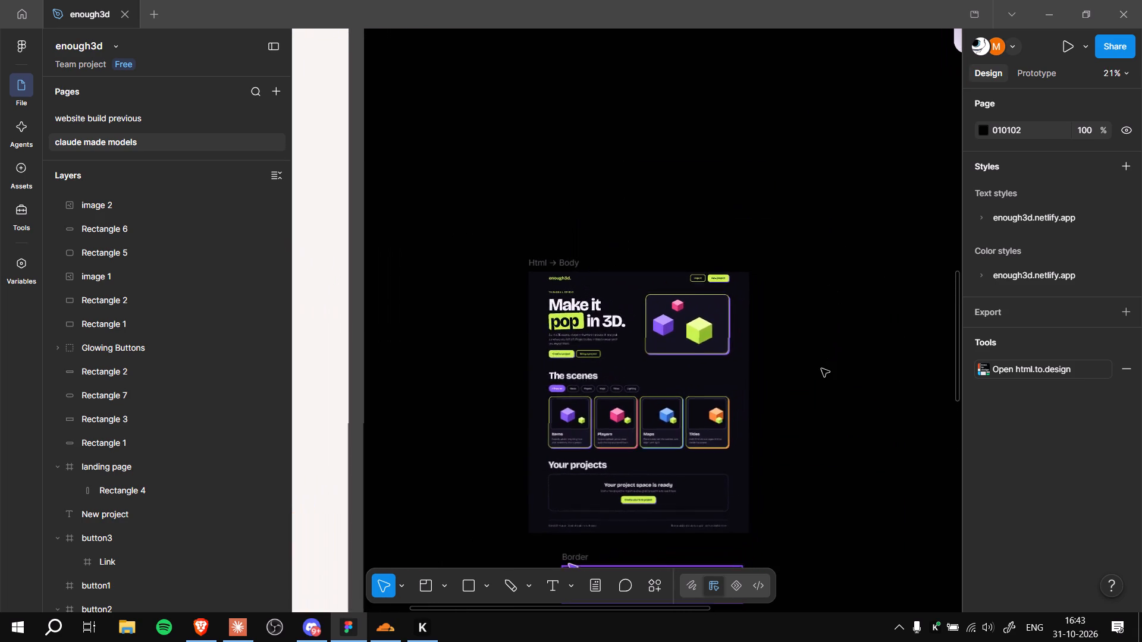
pyautogui.keyDown('ctrl'); pyautogui.scroll(6, 821, 369); pyautogui.keyUp('ctrl')
pyautogui.keyDown('ctrl'); pyautogui.scroll(1, 768, 329); pyautogui.keyUp('ctrl')
pyautogui.keyDown('ctrl'); pyautogui.moveTo(768, 329); pyautogui.dragTo(900, 311, button='middle'); pyautogui.keyUp('ctrl')
pyautogui.keyDown('ctrl'); pyautogui.scroll(-3, 900, 311); pyautogui.keyUp('ctrl')
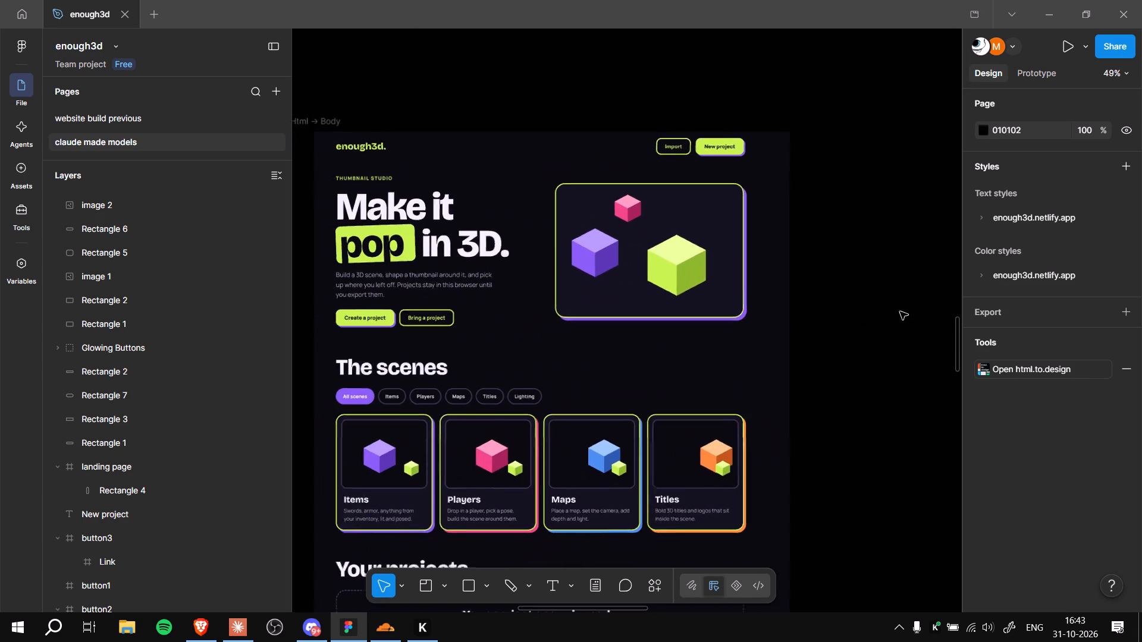
pyautogui.keyDown('ctrl'); pyautogui.scroll(-2, 900, 311); pyautogui.keyUp('ctrl')
pyautogui.keyDown('ctrl'); pyautogui.scroll(6, 892, 326); pyautogui.keyUp('ctrl')
pyautogui.keyDown('ctrl'); pyautogui.scroll(3, 846, 338); pyautogui.keyUp('ctrl')
pyautogui.keyDown('ctrl'); pyautogui.scroll(-12, 846, 338); pyautogui.keyUp('ctrl')
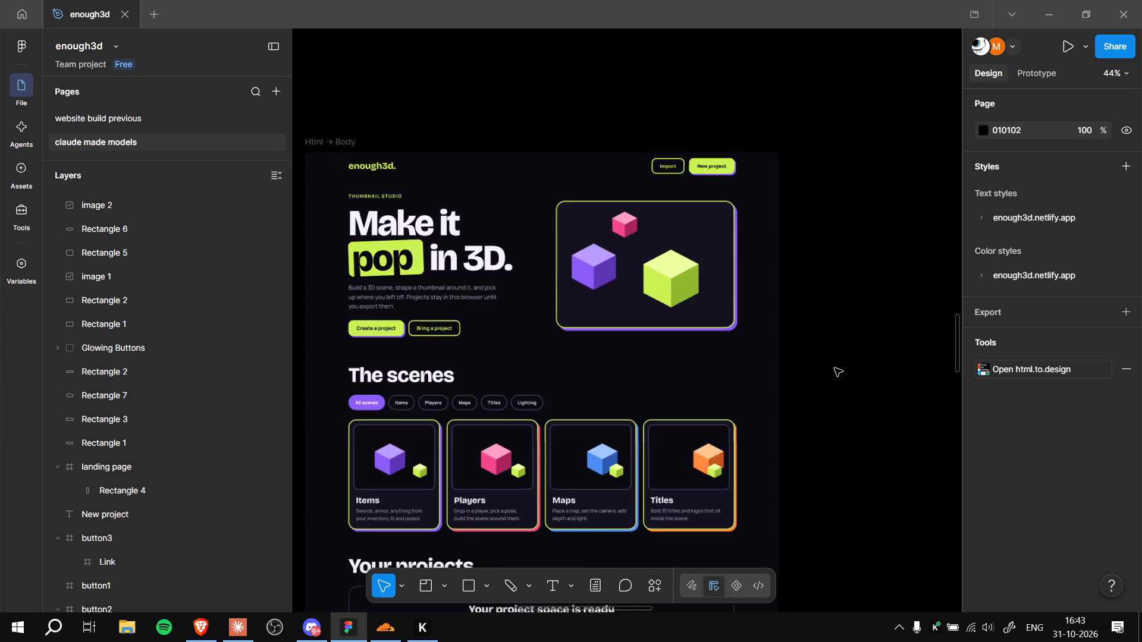
pyautogui.keyDown('ctrl'); pyautogui.scroll(-1, 834, 368); pyautogui.keyUp('ctrl')
pyautogui.keyDown('ctrl'); pyautogui.scroll(2, 826, 432); pyautogui.keyUp('ctrl')
pyautogui.keyDown('ctrl'); pyautogui.moveTo(823, 433); pyautogui.dragTo(855, 269, button='middle'); pyautogui.keyUp('ctrl')
pyautogui.keyDown('ctrl'); pyautogui.moveTo(865, 242); pyautogui.dragTo(870, 170, button='middle'); pyautogui.keyUp('ctrl')
pyautogui.keyDown('ctrl'); pyautogui.scroll(1, 870, 203); pyautogui.keyUp('ctrl')
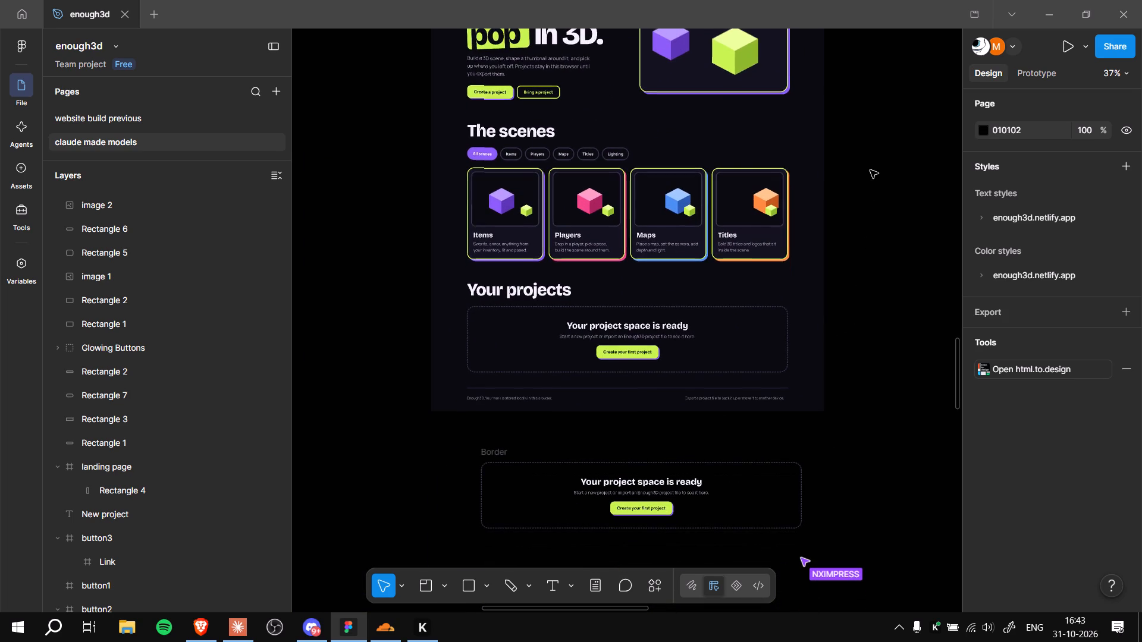
pyautogui.keyDown('ctrl'); pyautogui.scroll(-8, 849, 398); pyautogui.keyUp('ctrl')
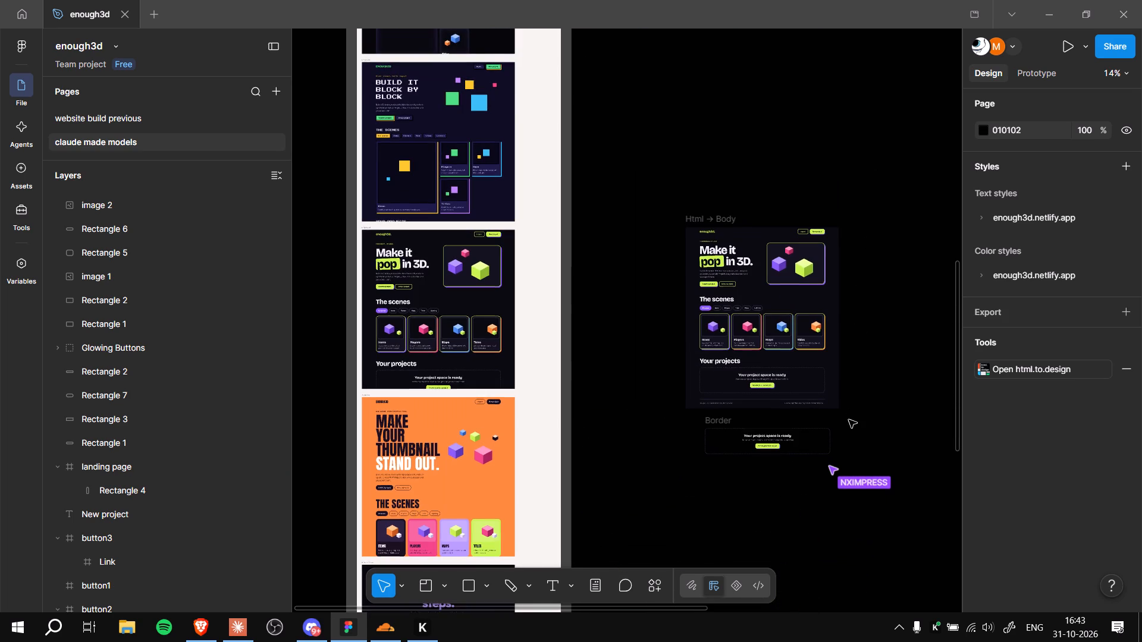
# Compare the landing page frame and gradient rectangles with the Html → Body mockup.
pyautogui.keyDown('ctrl'); pyautogui.moveTo(882, 344); pyautogui.dragTo(699, 374, button='middle'); pyautogui.keyUp('ctrl')
pyautogui.keyDown('ctrl'); pyautogui.moveTo(859, 295); pyautogui.dragTo(564, 429, button='middle'); pyautogui.keyUp('ctrl')
pyautogui.keyDown('ctrl'); pyautogui.moveTo(707, 342); pyautogui.dragTo(522, 487, button='middle'); pyautogui.keyUp('ctrl')
pyautogui.keyDown('ctrl'); pyautogui.moveTo(633, 412); pyautogui.dragTo(617, 430, button='middle'); pyautogui.keyUp('ctrl')
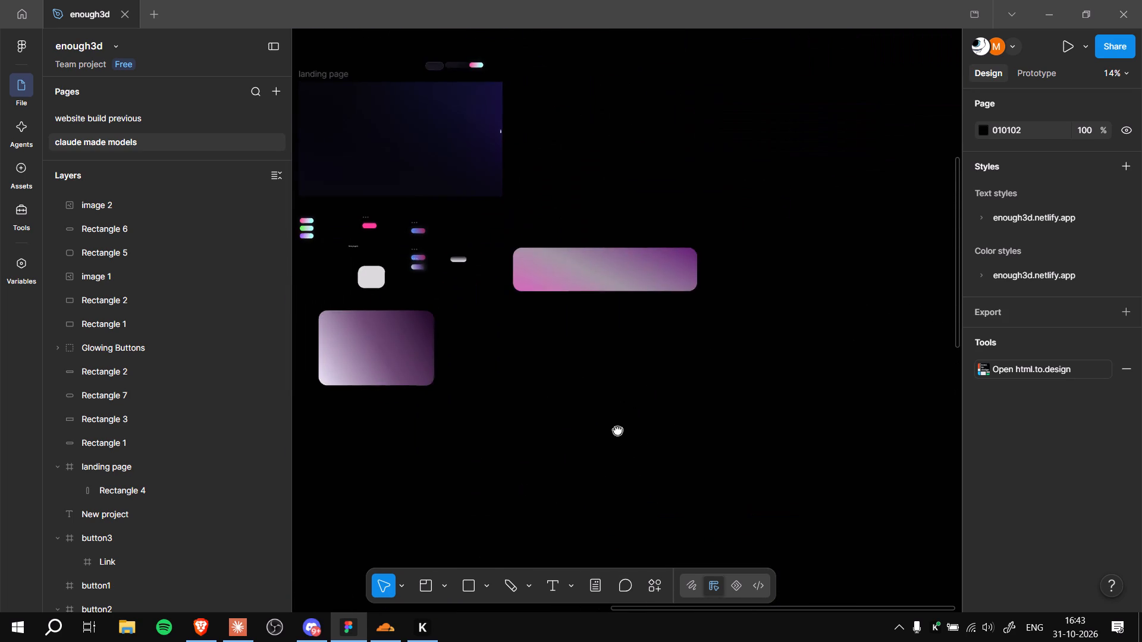
pyautogui.keyDown('ctrl'); pyautogui.moveTo(617, 430); pyautogui.dragTo(833, 275, button='middle'); pyautogui.keyUp('ctrl')
pyautogui.keyDown('ctrl'); pyautogui.moveTo(629, 390); pyautogui.dragTo(802, 382, button='middle'); pyautogui.keyUp('ctrl')
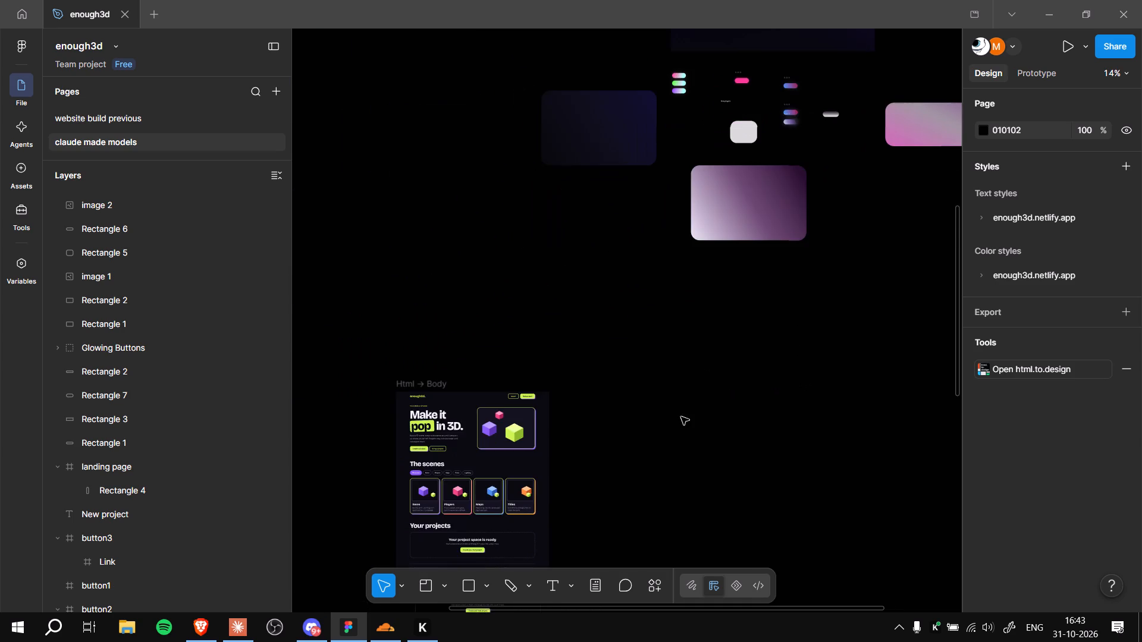
pyautogui.keyDown('ctrl'); pyautogui.moveTo(669, 421); pyautogui.dragTo(787, 327, button='middle'); pyautogui.keyUp('ctrl')
pyautogui.keyDown('ctrl'); pyautogui.moveTo(692, 417); pyautogui.dragTo(801, 355, button='middle'); pyautogui.keyUp('ctrl')
pyautogui.keyDown('ctrl'); pyautogui.scroll(8, 802, 364); pyautogui.keyUp('ctrl')
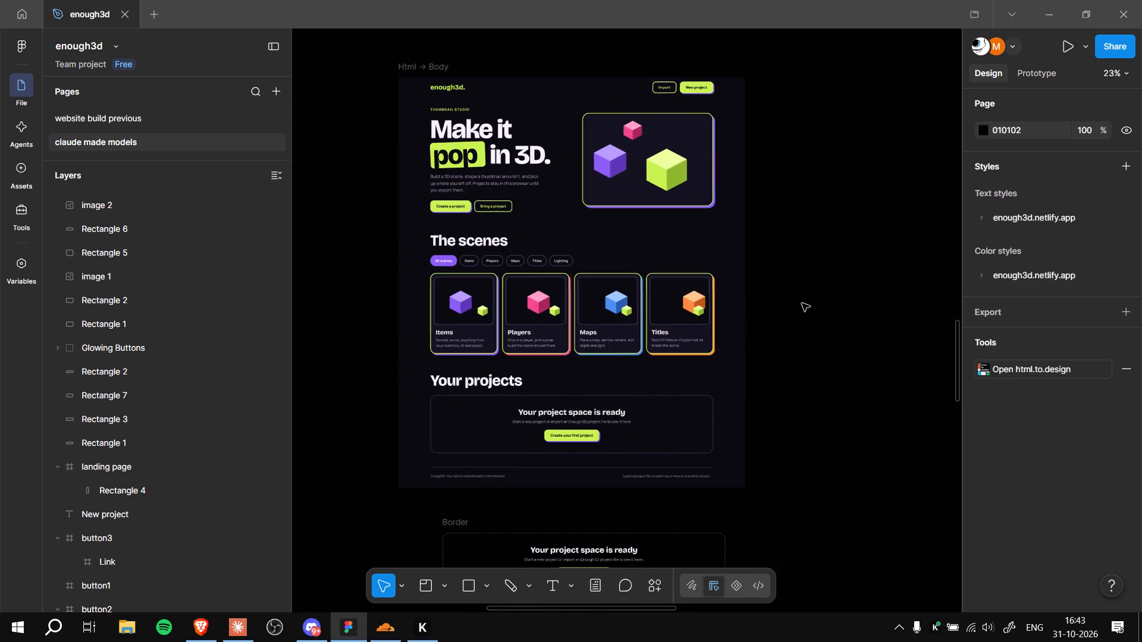
pyautogui.keyDown('ctrl'); pyautogui.moveTo(799, 252); pyautogui.dragTo(817, 415, button='middle'); pyautogui.keyUp('ctrl')
pyautogui.keyDown('ctrl'); pyautogui.scroll(6, 766, 317); pyautogui.keyUp('ctrl')
pyautogui.keyDown('ctrl'); pyautogui.scroll(-8, 762, 316); pyautogui.keyUp('ctrl')
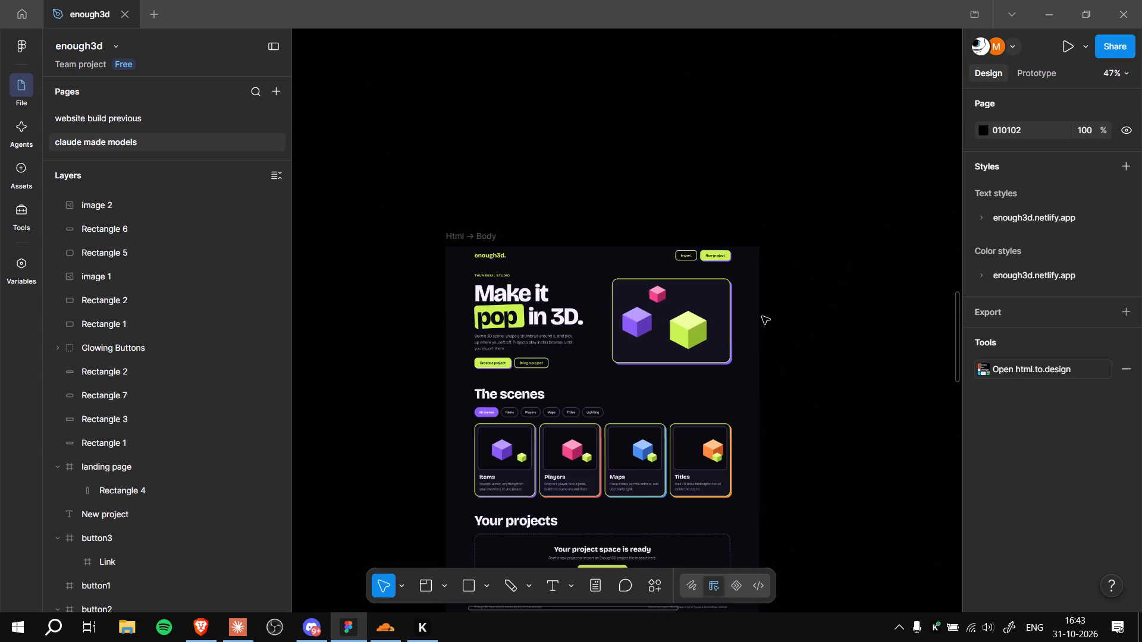
# Review the landing page frame, the pill-shaped buttons around it and the gradient rectangles below.
pyautogui.keyDown('ctrl'); pyautogui.moveTo(845, 282); pyautogui.dragTo(680, 484, button='middle'); pyautogui.keyUp('ctrl')
pyautogui.keyDown('ctrl'); pyautogui.moveTo(772, 318); pyautogui.dragTo(604, 446, button='middle'); pyautogui.keyUp('ctrl')
pyautogui.keyDown('ctrl'); pyautogui.moveTo(763, 341); pyautogui.dragTo(457, 496, button='middle'); pyautogui.keyUp('ctrl')
pyautogui.keyDown('ctrl'); pyautogui.moveTo(739, 363); pyautogui.dragTo(564, 499, button='middle'); pyautogui.keyUp('ctrl')
pyautogui.keyDown('ctrl'); pyautogui.scroll(-4, 638, 455); pyautogui.keyUp('ctrl')
pyautogui.keyDown('ctrl'); pyautogui.moveTo(717, 193); pyautogui.dragTo(832, 339, button='middle'); pyautogui.keyUp('ctrl')
pyautogui.keyDown('ctrl'); pyautogui.moveTo(812, 262); pyautogui.dragTo(876, 357, button='middle'); pyautogui.keyUp('ctrl')
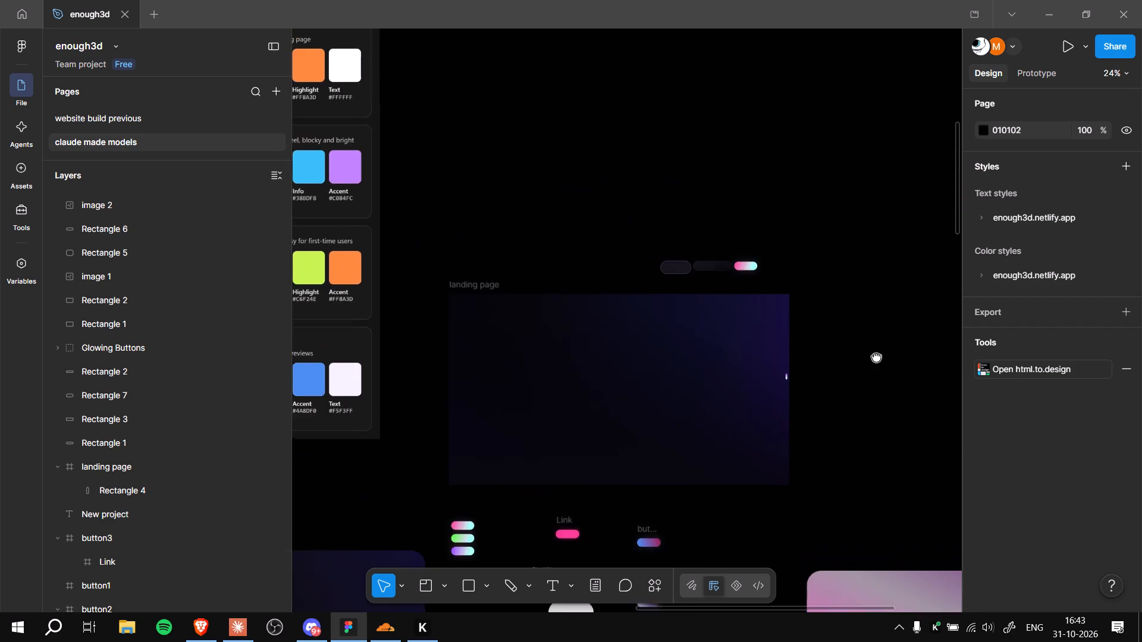
pyautogui.keyDown('ctrl'); pyautogui.moveTo(876, 357); pyautogui.dragTo(914, 247, button='middle'); pyautogui.keyUp('ctrl')
pyautogui.keyDown('ctrl'); pyautogui.scroll(-4, 916, 229); pyautogui.keyUp('ctrl')
pyautogui.keyDown('ctrl'); pyautogui.scroll(4, 861, 524); pyautogui.keyUp('ctrl')
pyautogui.keyDown('ctrl'); pyautogui.scroll(2, 831, 479); pyautogui.keyUp('ctrl')
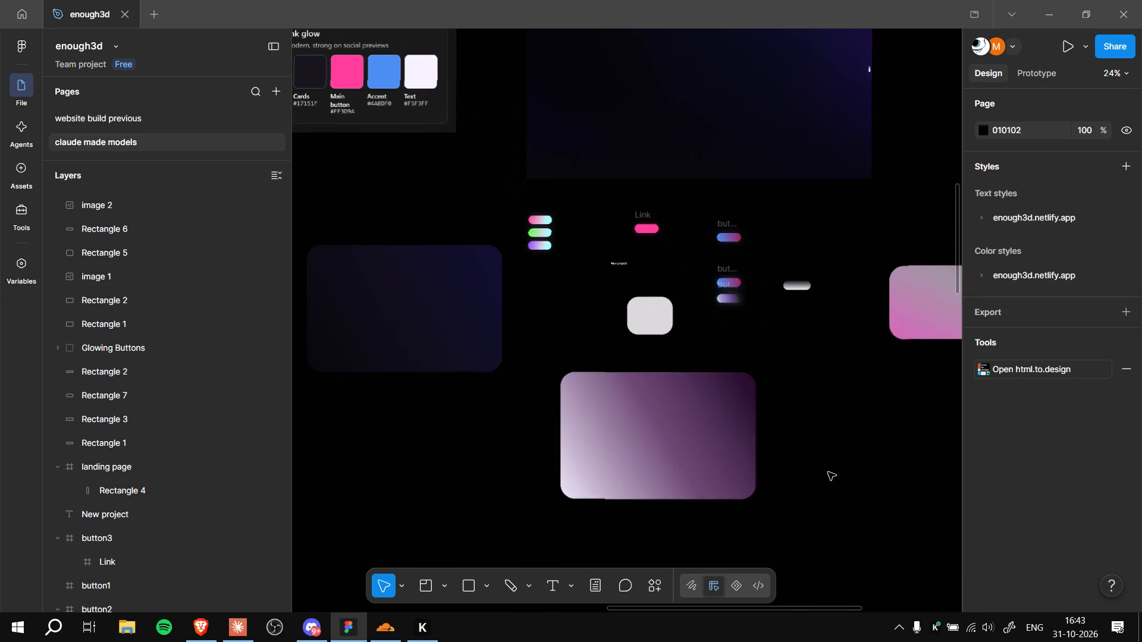
pyautogui.keyDown('ctrl'); pyautogui.moveTo(828, 427); pyautogui.dragTo(871, 641, button='middle'); pyautogui.keyUp('ctrl')
pyautogui.keyDown('ctrl'); pyautogui.scroll(4, 720, 92); pyautogui.keyUp('ctrl')
pyautogui.keyDown('ctrl'); pyautogui.moveTo(717, 133); pyautogui.dragTo(715, 134, button='middle'); pyautogui.keyUp('ctrl')
pyautogui.keyDown('ctrl'); pyautogui.scroll(1, 715, 134); pyautogui.keyUp('ctrl')
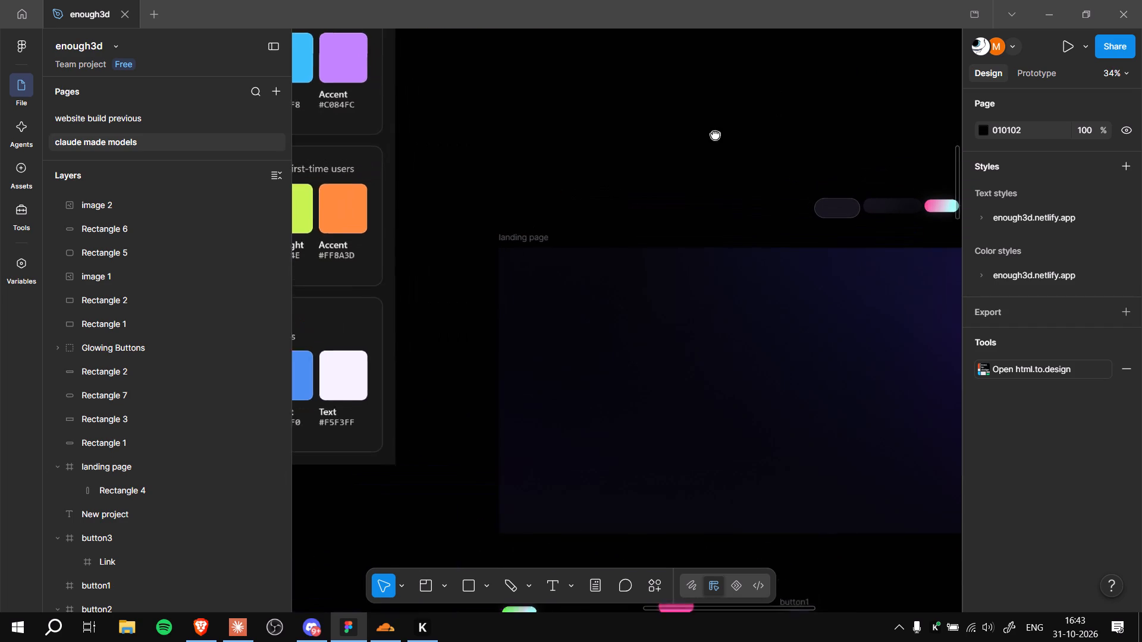
pyautogui.keyDown('ctrl'); pyautogui.moveTo(715, 134); pyautogui.dragTo(759, 52, button='middle'); pyautogui.keyUp('ctrl')
pyautogui.keyDown('ctrl'); pyautogui.scroll(-6, 620, 82); pyautogui.keyUp('ctrl')
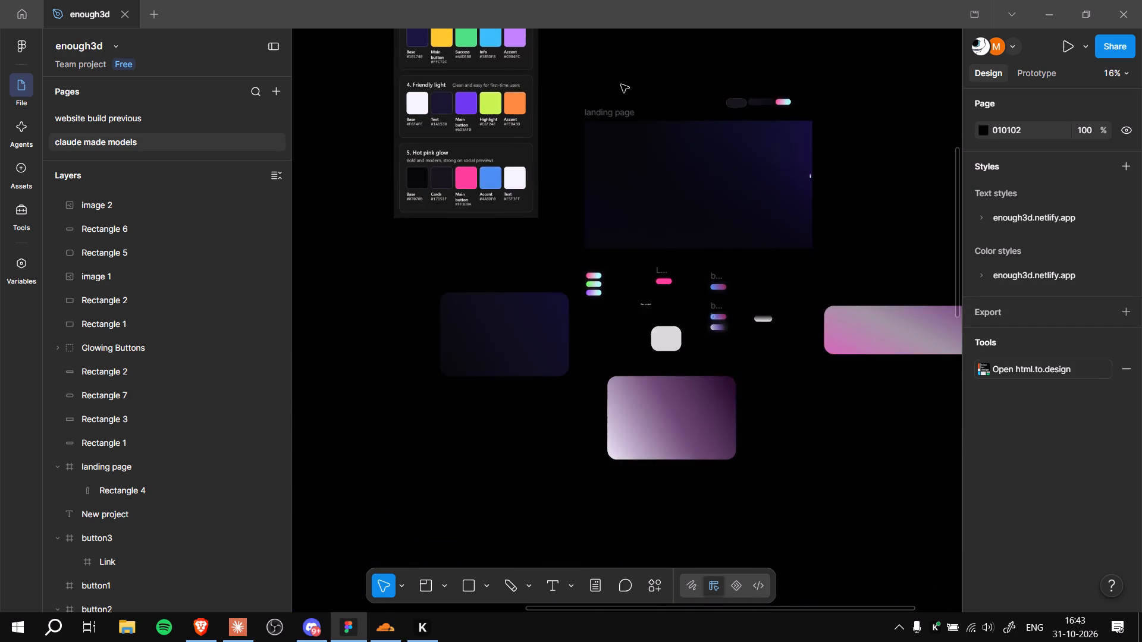
pyautogui.keyDown('ctrl'); pyautogui.scroll(-4, 628, 109); pyautogui.keyUp('ctrl')
pyautogui.keyDown('ctrl'); pyautogui.scroll(-4, 761, 503); pyautogui.keyUp('ctrl')
# Look over the Html → Body mockup once more and the empty canvas beside it, below the gradient rectangles.
pyautogui.keyDown('ctrl'); pyautogui.moveTo(666, 484); pyautogui.dragTo(698, 279, button='middle'); pyautogui.keyUp('ctrl')
pyautogui.keyDown('ctrl'); pyautogui.scroll(4, 698, 355); pyautogui.keyUp('ctrl')
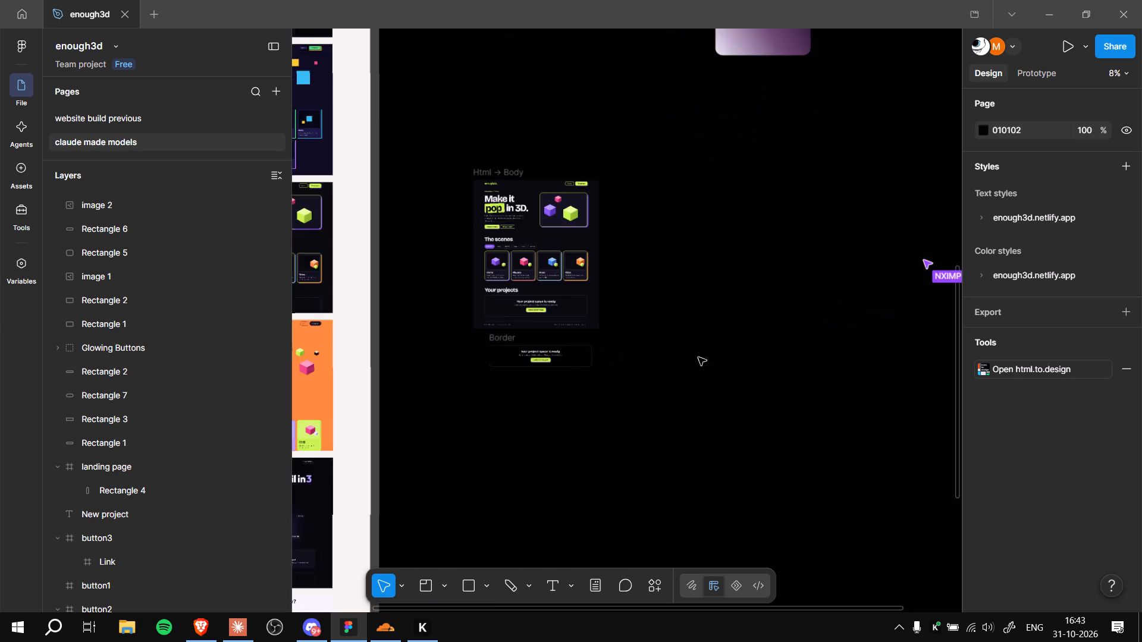
pyautogui.keyDown('ctrl'); pyautogui.scroll(5, 698, 357); pyautogui.keyUp('ctrl')
pyautogui.keyDown('ctrl'); pyautogui.moveTo(626, 218); pyautogui.dragTo(739, 361, button='middle'); pyautogui.keyUp('ctrl')
pyautogui.keyDown('ctrl'); pyautogui.scroll(1, 626, 218); pyautogui.keyUp('ctrl')
pyautogui.keyDown('ctrl'); pyautogui.scroll(-7, 739, 361); pyautogui.keyUp('ctrl')
pyautogui.keyDown('ctrl'); pyautogui.scroll(6, 772, 456); pyautogui.keyUp('ctrl')
pyautogui.keyDown('ctrl'); pyautogui.moveTo(789, 445); pyautogui.dragTo(670, 246, button='middle'); pyautogui.keyUp('ctrl')
pyautogui.keyDown('ctrl'); pyautogui.scroll(-5, 769, 259); pyautogui.keyUp('ctrl')
pyautogui.keyDown('ctrl'); pyautogui.moveTo(826, 310); pyautogui.dragTo(710, 344, button='middle'); pyautogui.keyUp('ctrl')
pyautogui.keyDown('ctrl'); pyautogui.moveTo(823, 342); pyautogui.dragTo(666, 409, button='middle'); pyautogui.keyUp('ctrl')
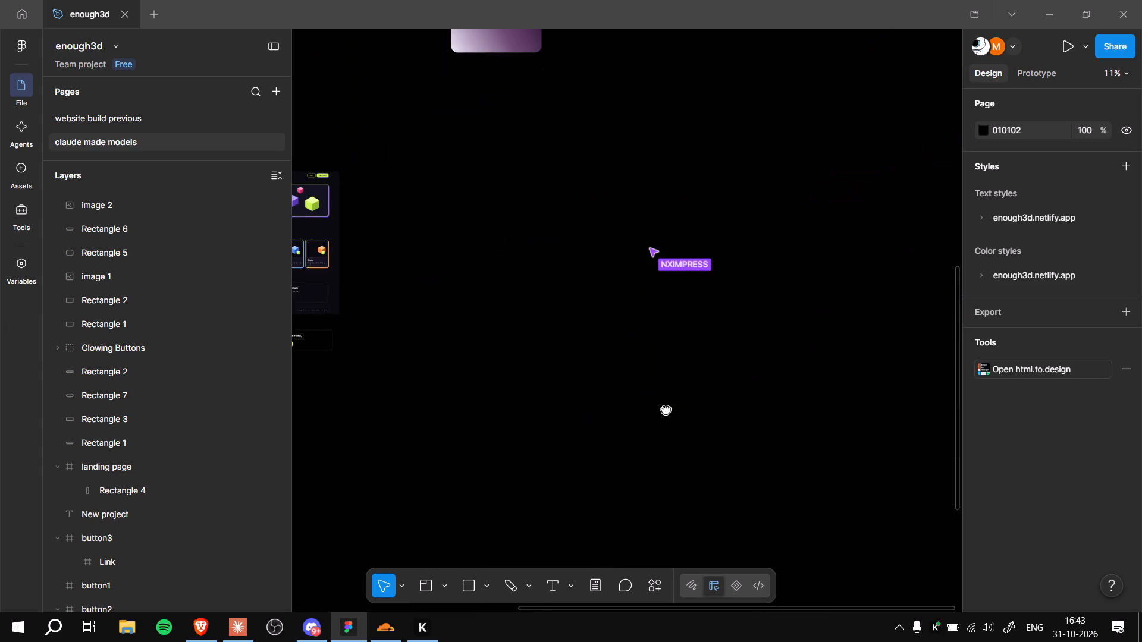
pyautogui.keyDown('ctrl'); pyautogui.moveTo(738, 411); pyautogui.dragTo(655, 483, button='middle'); pyautogui.keyUp('ctrl')
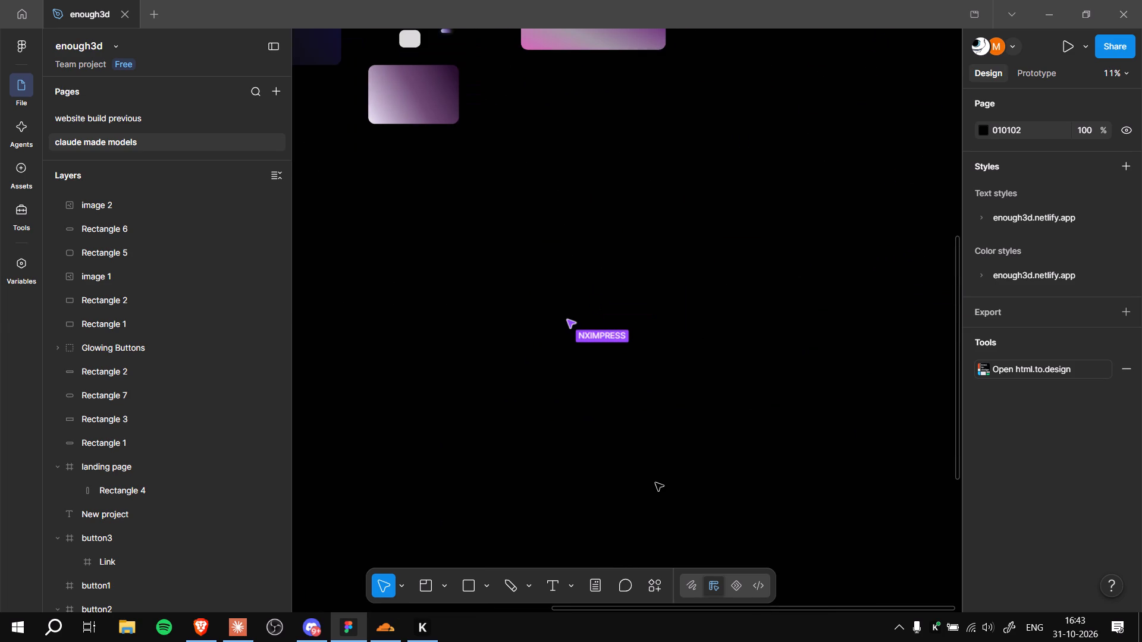
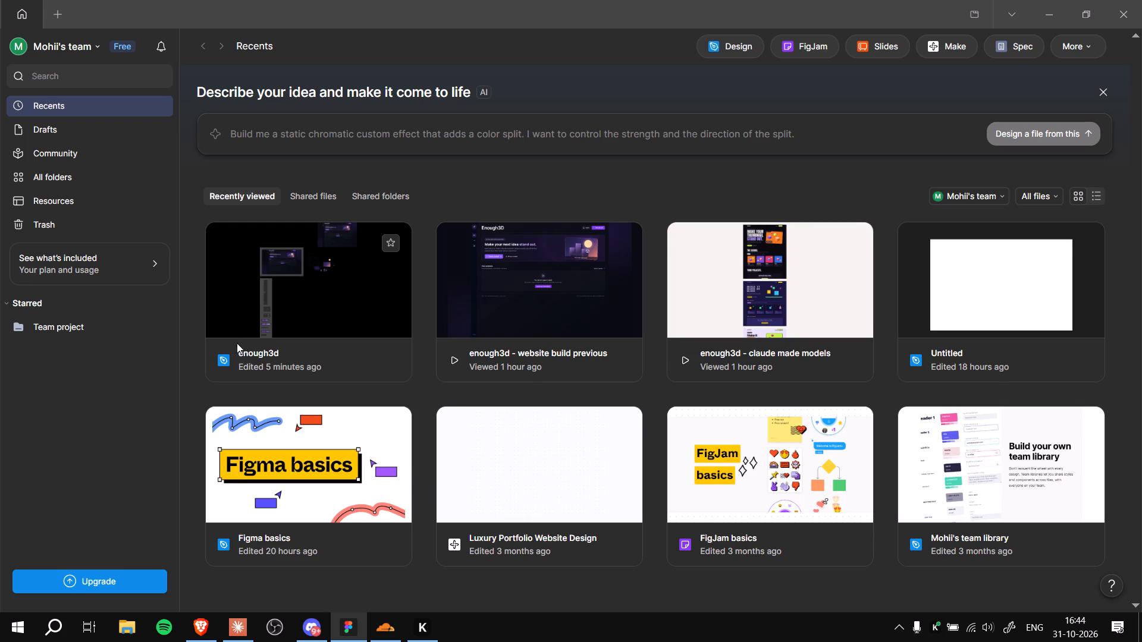
# Open the enough3d design file from the recently viewed files.
pyautogui.click(290, 301)
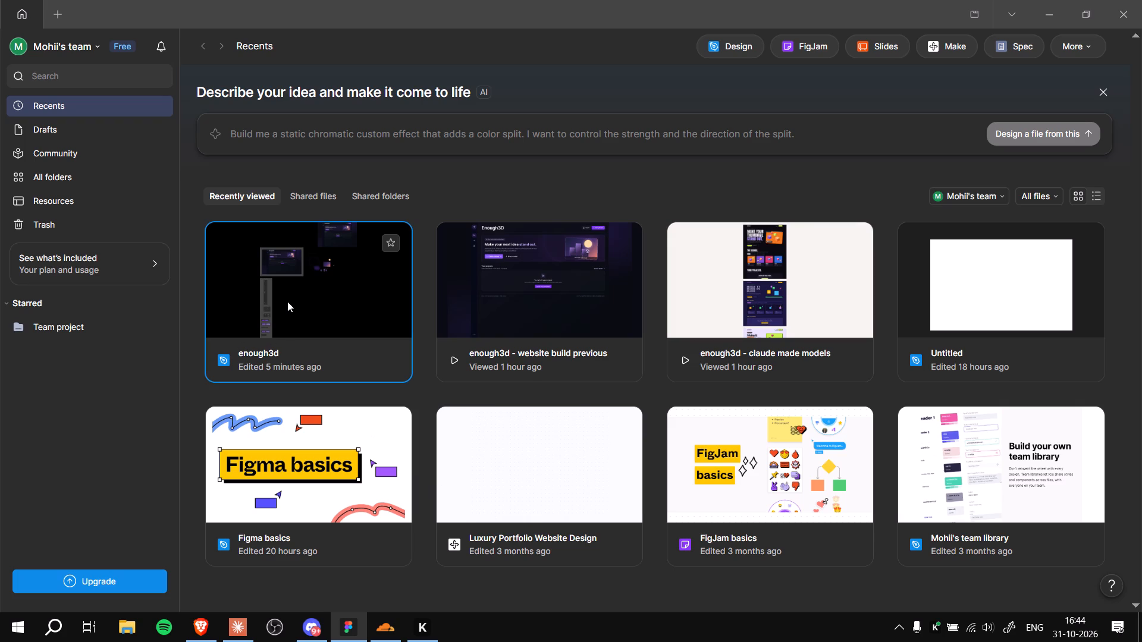
pyautogui.doubleClick(286, 303)
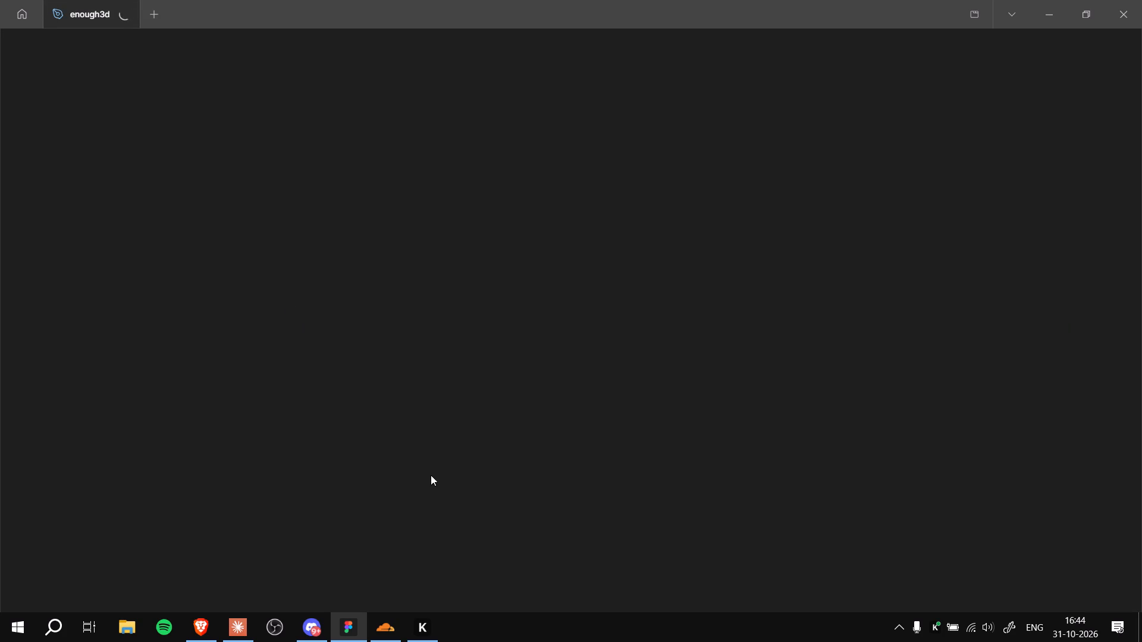
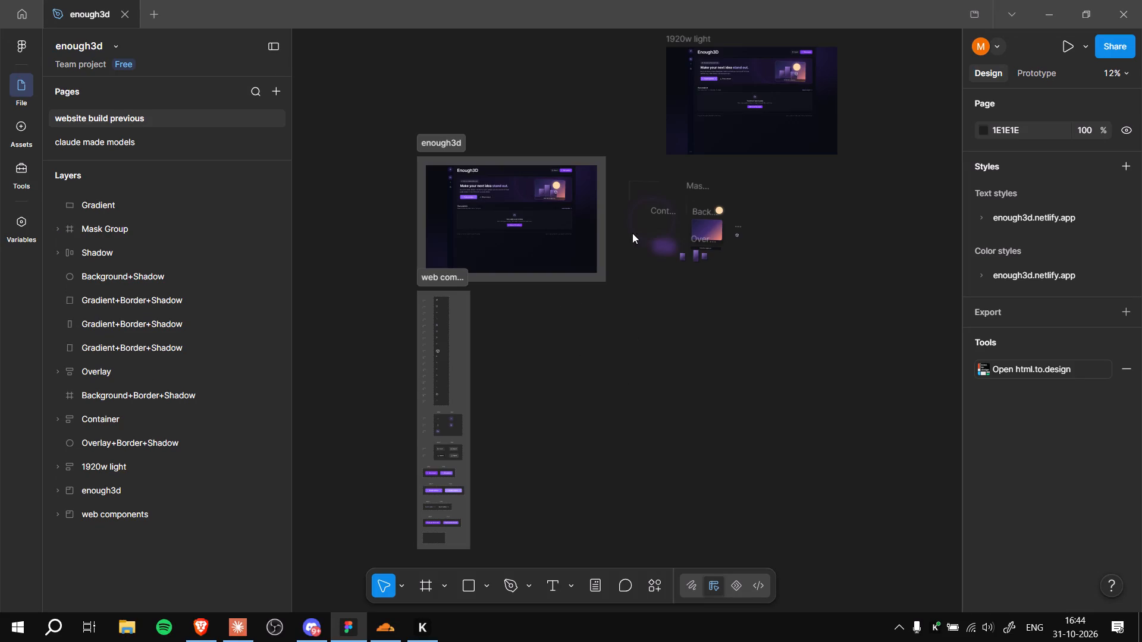
# Switch to the "claude made models" page and examine the designs section, colour palettes and landing page frame with its surrounding elements.
pyautogui.click(154, 139)
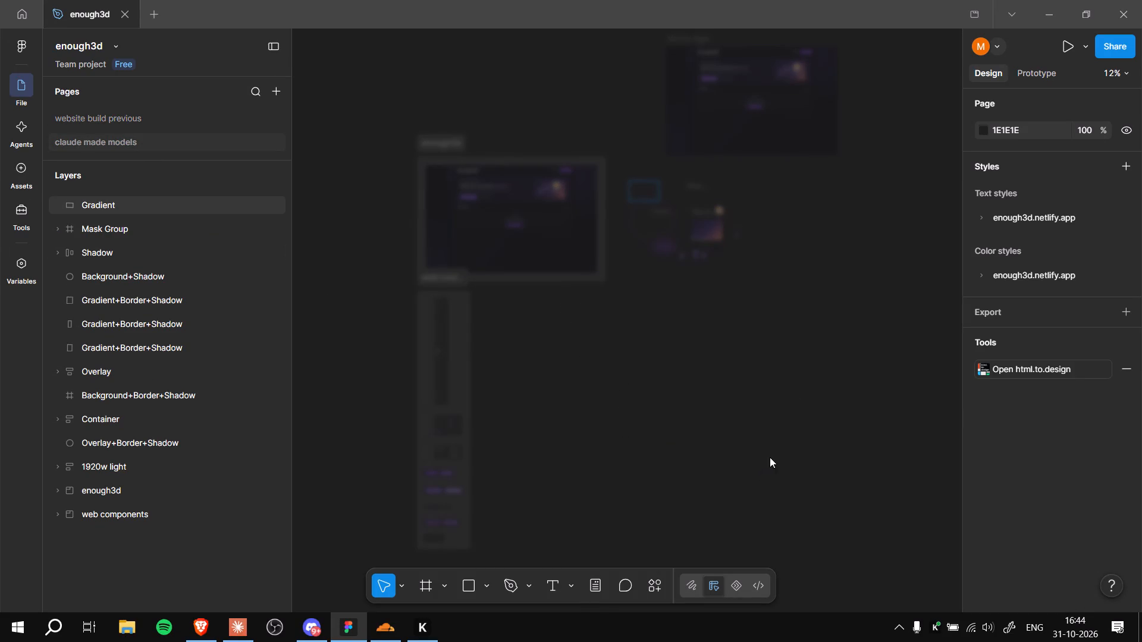
pyautogui.keyDown('ctrl'); pyautogui.scroll(-4, 785, 345); pyautogui.keyUp('ctrl')
pyautogui.keyDown('ctrl'); pyautogui.scroll(7, 785, 345); pyautogui.keyUp('ctrl')
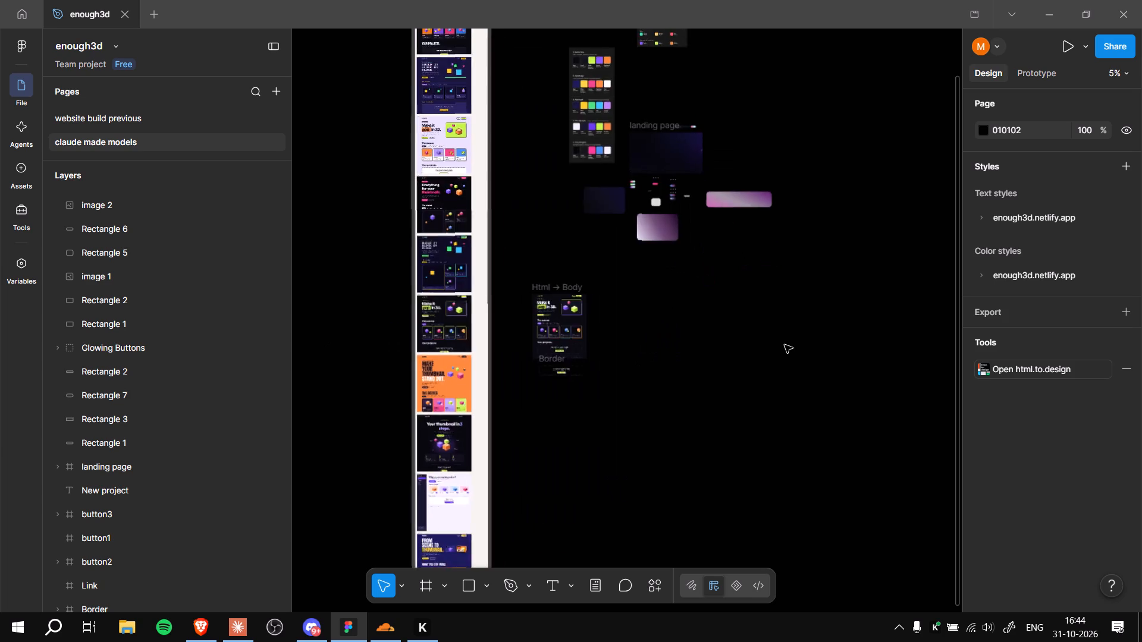
pyautogui.keyDown('ctrl'); pyautogui.scroll(2, 785, 345); pyautogui.keyUp('ctrl')
pyautogui.keyDown('ctrl'); pyautogui.scroll(1, 745, 275); pyautogui.keyUp('ctrl')
pyautogui.keyDown('ctrl'); pyautogui.moveTo(745, 273); pyautogui.dragTo(702, 496, button='middle'); pyautogui.keyUp('ctrl')
pyautogui.keyDown('ctrl'); pyautogui.scroll(4, 731, 275); pyautogui.keyUp('ctrl')
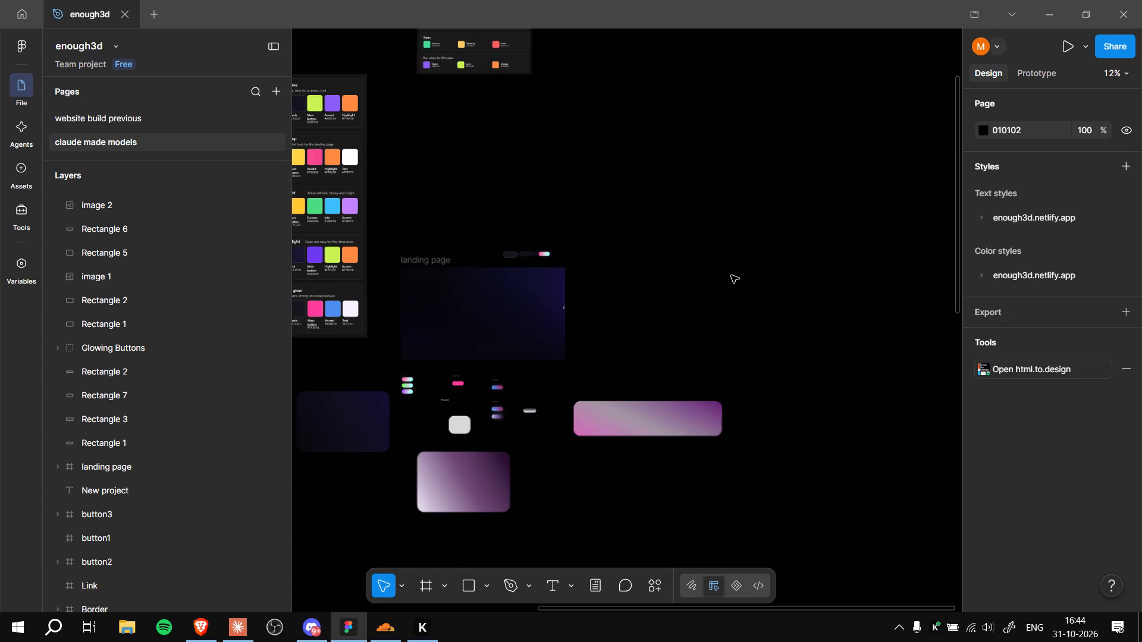
pyautogui.keyDown('ctrl'); pyautogui.scroll(1, 723, 345); pyautogui.keyUp('ctrl')
pyautogui.keyDown('ctrl'); pyautogui.moveTo(725, 343); pyautogui.dragTo(805, 153, button='middle'); pyautogui.keyUp('ctrl')
pyautogui.keyDown('ctrl'); pyautogui.scroll(-5, 775, 361); pyautogui.keyUp('ctrl')
pyautogui.keyDown('ctrl'); pyautogui.scroll(-3, 743, 423); pyautogui.keyUp('ctrl')
pyautogui.keyDown('ctrl'); pyautogui.moveTo(716, 502); pyautogui.dragTo(745, 417, button='middle'); pyautogui.keyUp('ctrl')
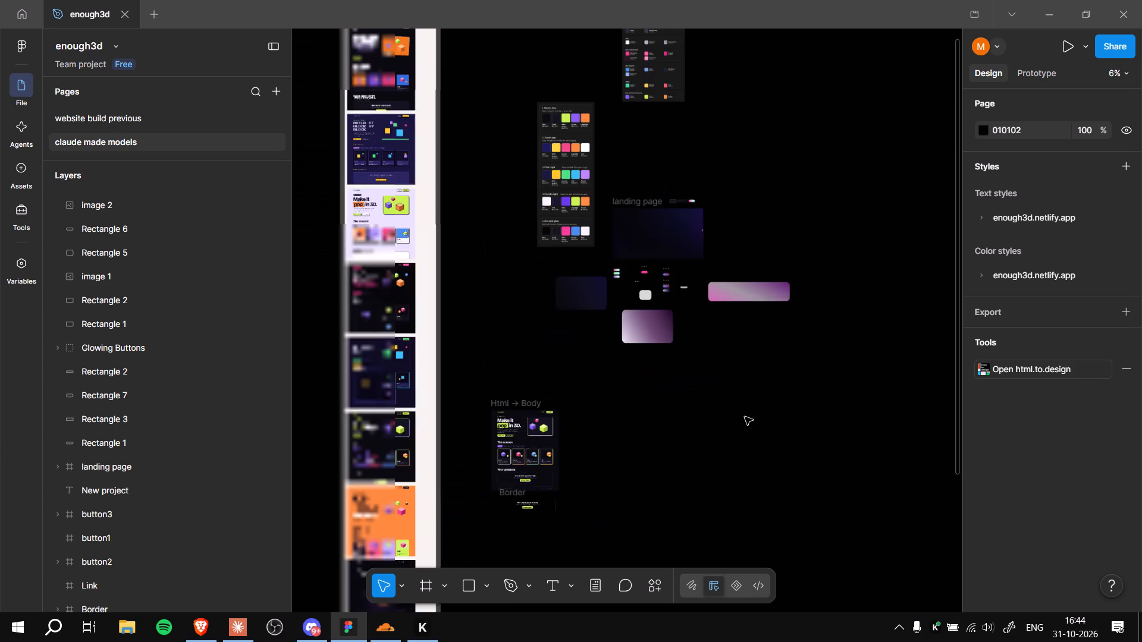
pyautogui.keyDown('ctrl'); pyautogui.moveTo(745, 417); pyautogui.dragTo(769, 360, button='middle'); pyautogui.keyUp('ctrl')
pyautogui.keyDown('ctrl'); pyautogui.moveTo(807, 465); pyautogui.dragTo(685, 422, button='middle'); pyautogui.keyUp('ctrl')
pyautogui.keyDown('ctrl'); pyautogui.scroll(-5, 727, 360); pyautogui.keyUp('ctrl')
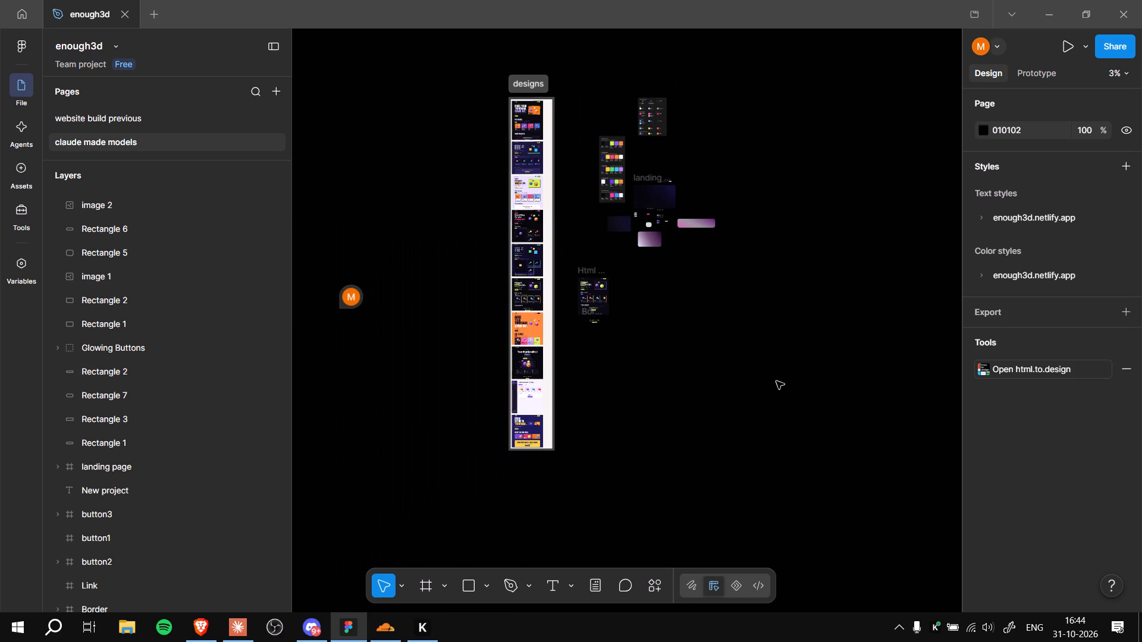
pyautogui.keyDown('ctrl'); pyautogui.scroll(-3, 768, 366); pyautogui.keyUp('ctrl')
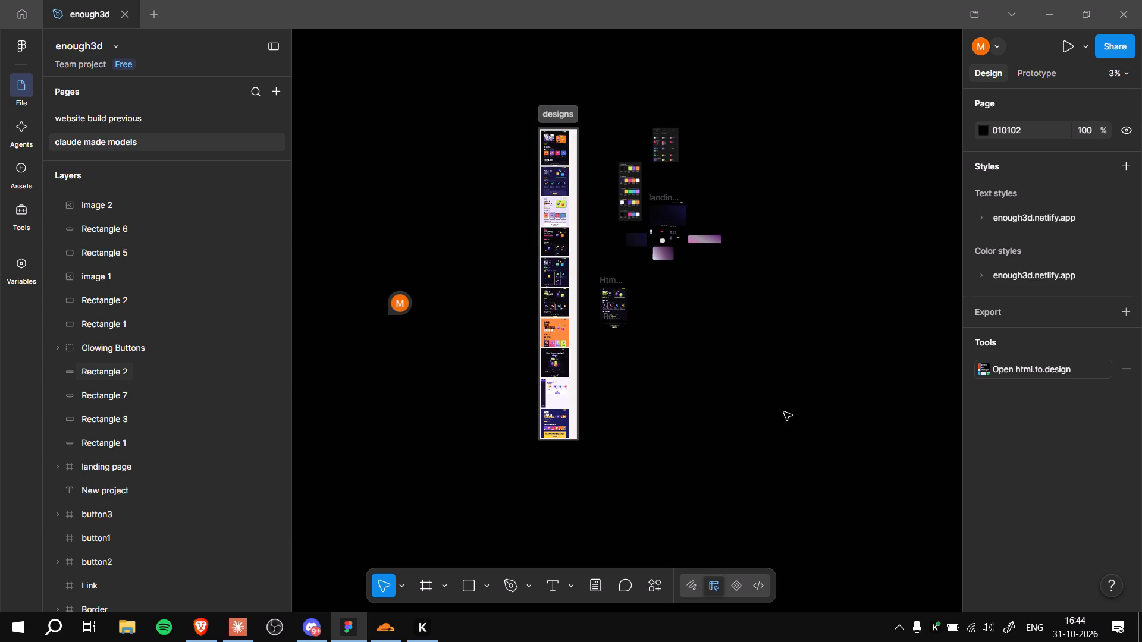
pyautogui.keyDown('ctrl'); pyautogui.scroll(4, 855, 372); pyautogui.keyUp('ctrl')
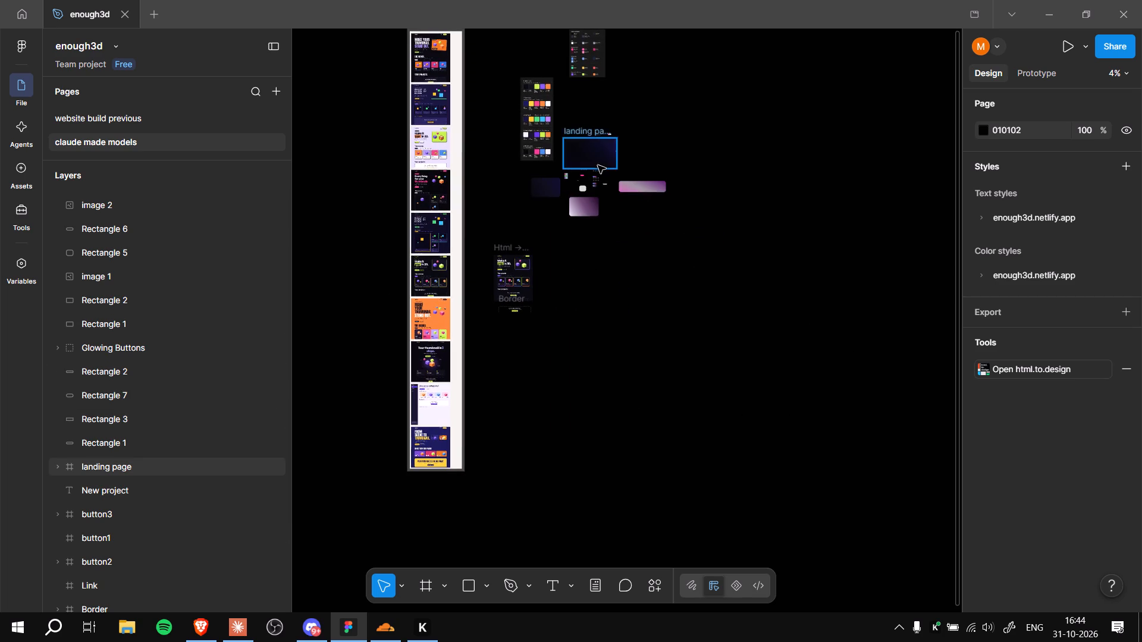
# Close Figma and return to the Discord window.
pyautogui.click(1141, 0)
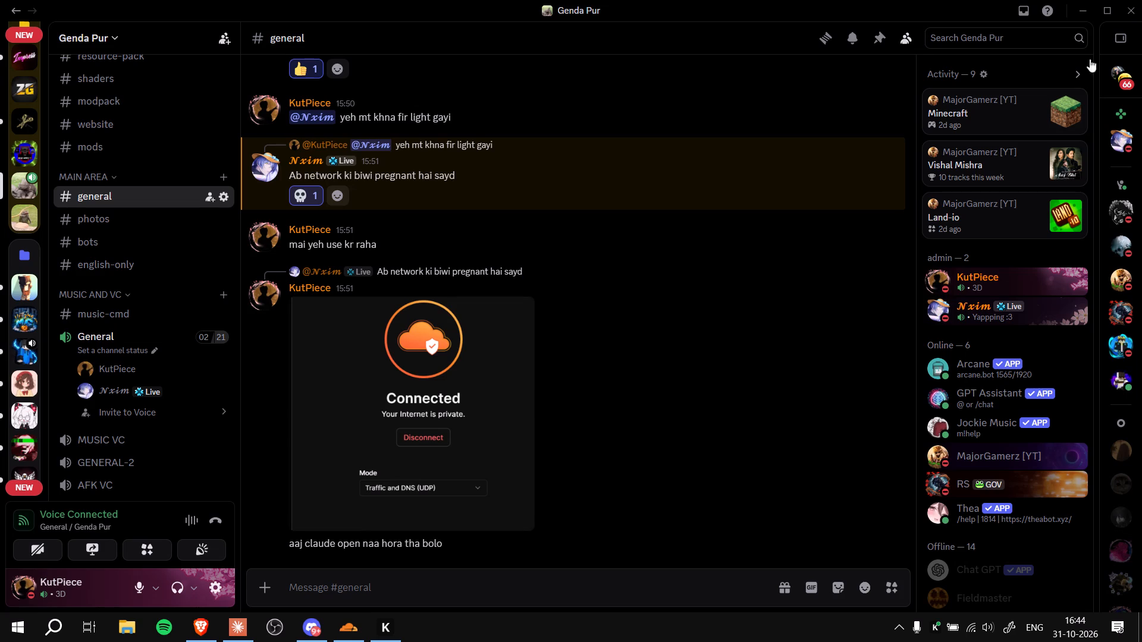